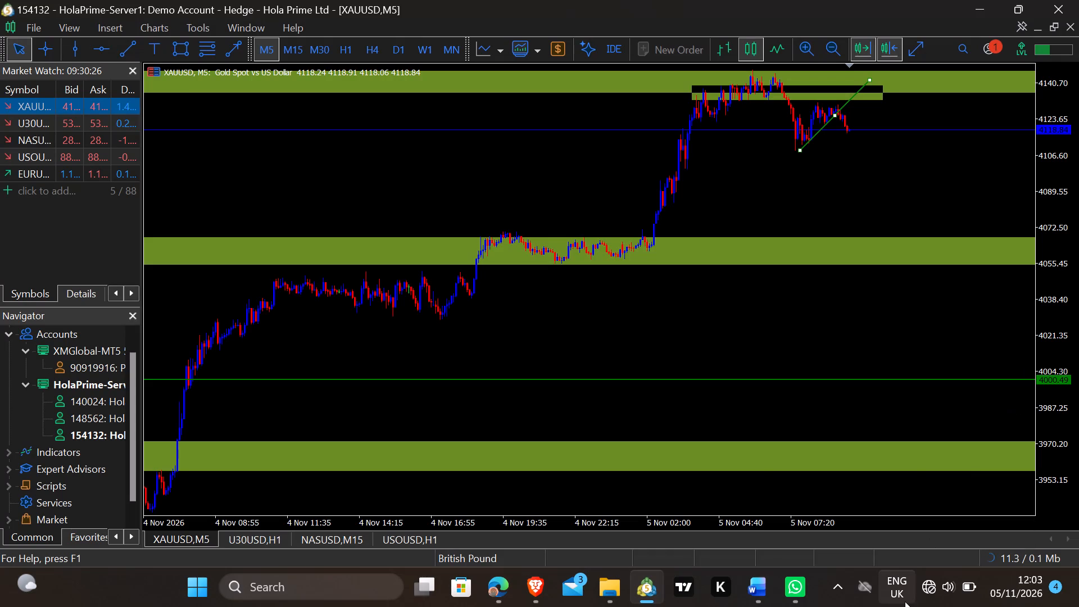
Turn on the computer's Wi-Fi from the Windows quick settings.
{"action": "left_click", "coordinate": [928, 597]}
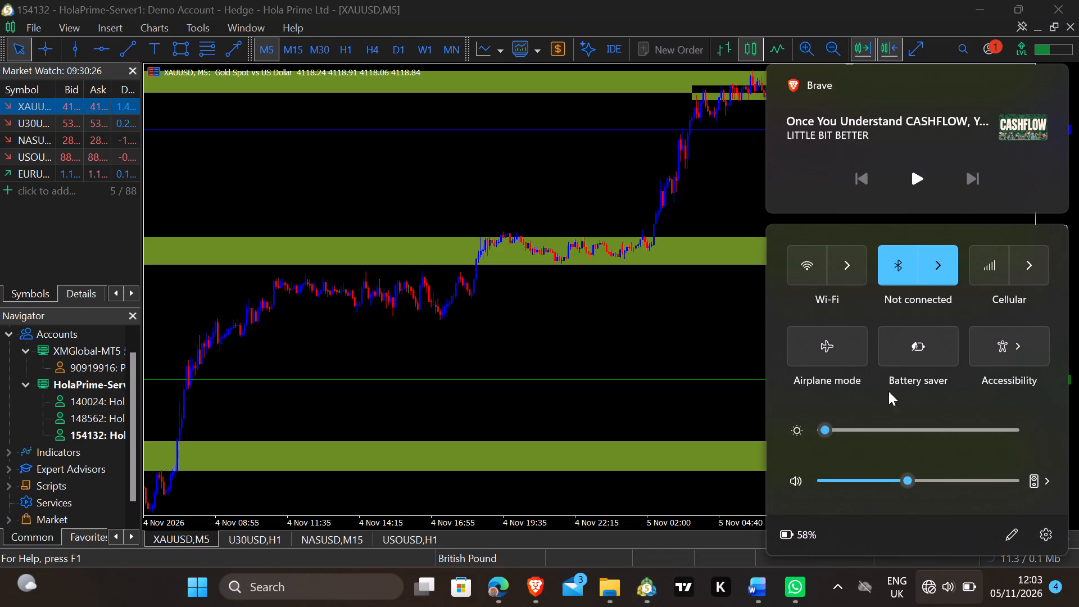
{"action": "left_click", "coordinate": [808, 274]}
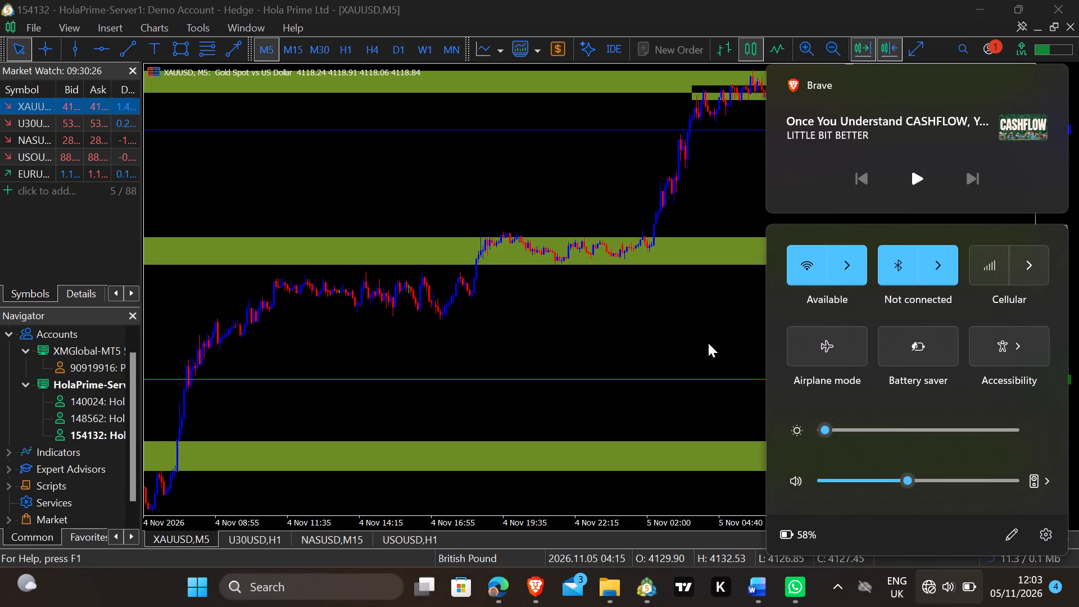
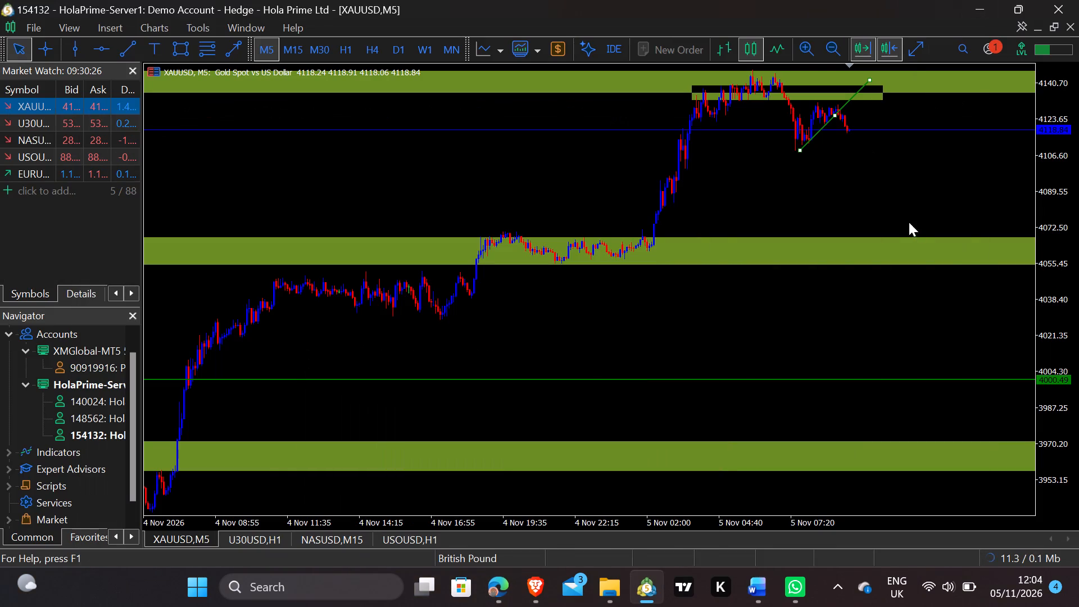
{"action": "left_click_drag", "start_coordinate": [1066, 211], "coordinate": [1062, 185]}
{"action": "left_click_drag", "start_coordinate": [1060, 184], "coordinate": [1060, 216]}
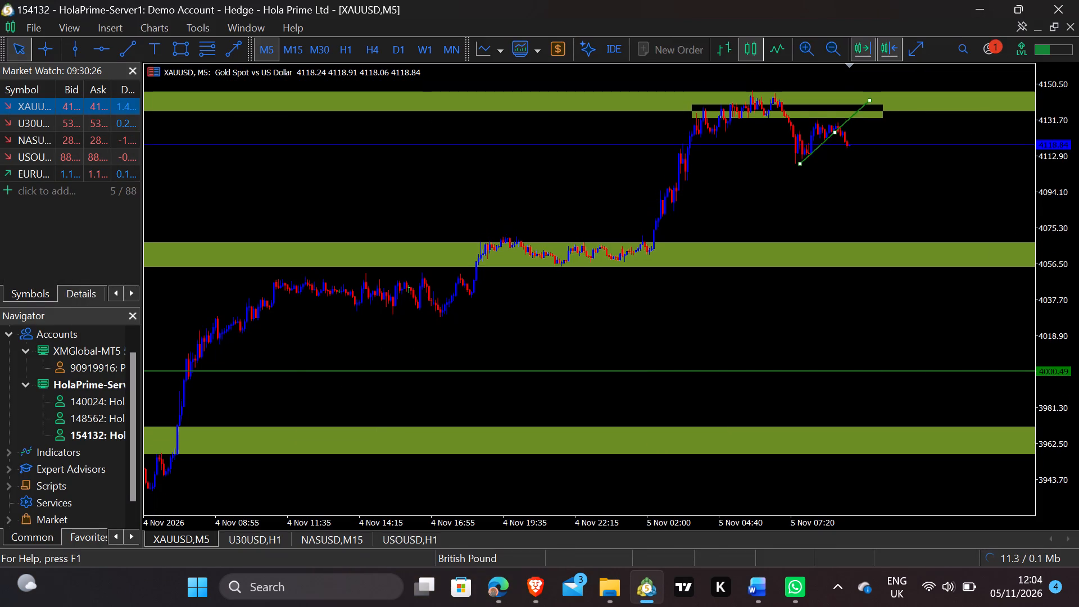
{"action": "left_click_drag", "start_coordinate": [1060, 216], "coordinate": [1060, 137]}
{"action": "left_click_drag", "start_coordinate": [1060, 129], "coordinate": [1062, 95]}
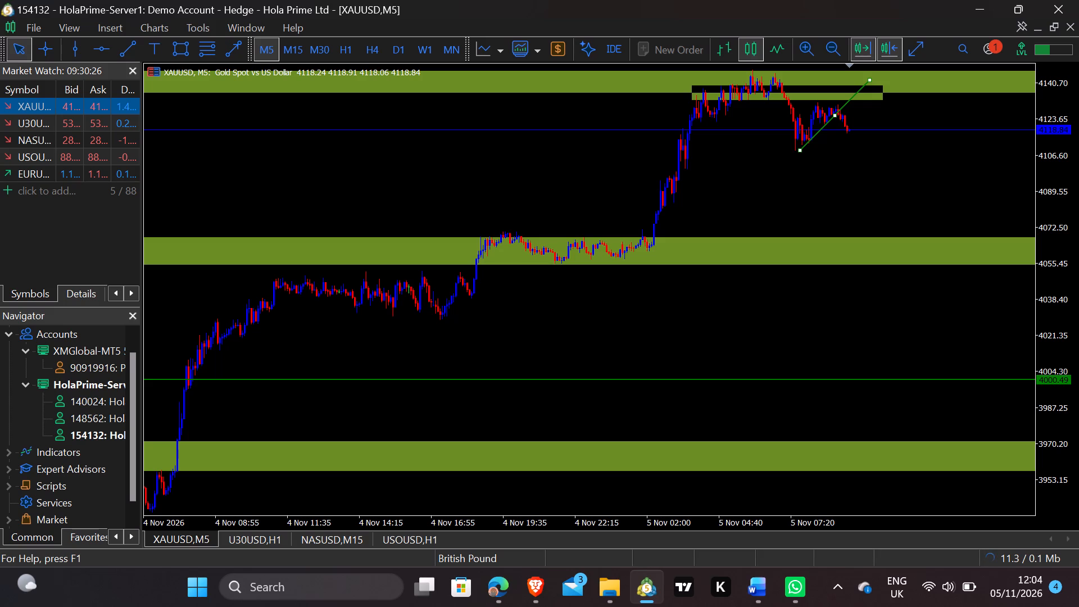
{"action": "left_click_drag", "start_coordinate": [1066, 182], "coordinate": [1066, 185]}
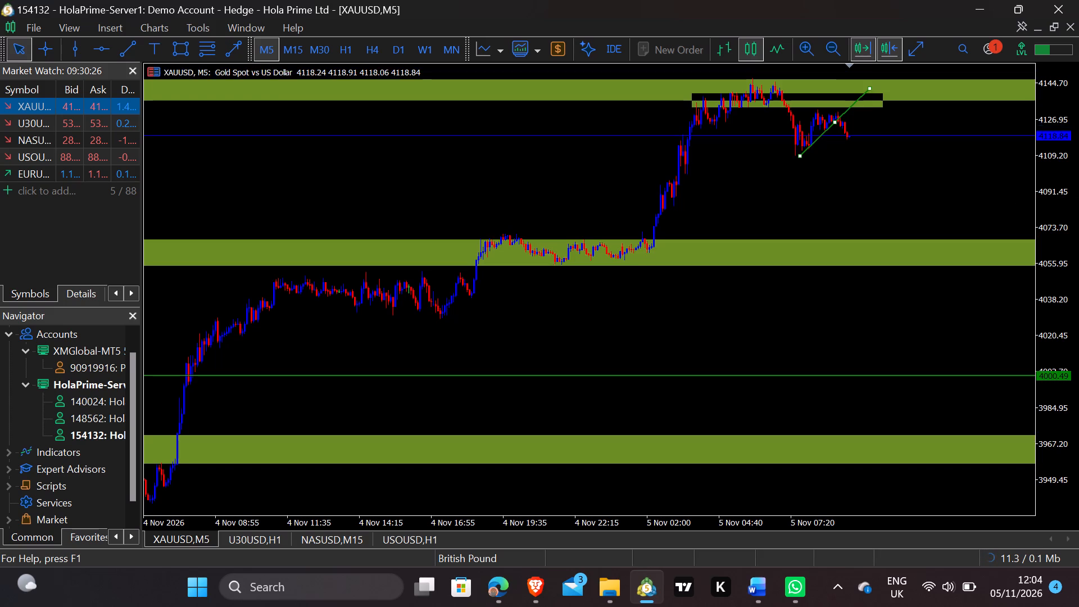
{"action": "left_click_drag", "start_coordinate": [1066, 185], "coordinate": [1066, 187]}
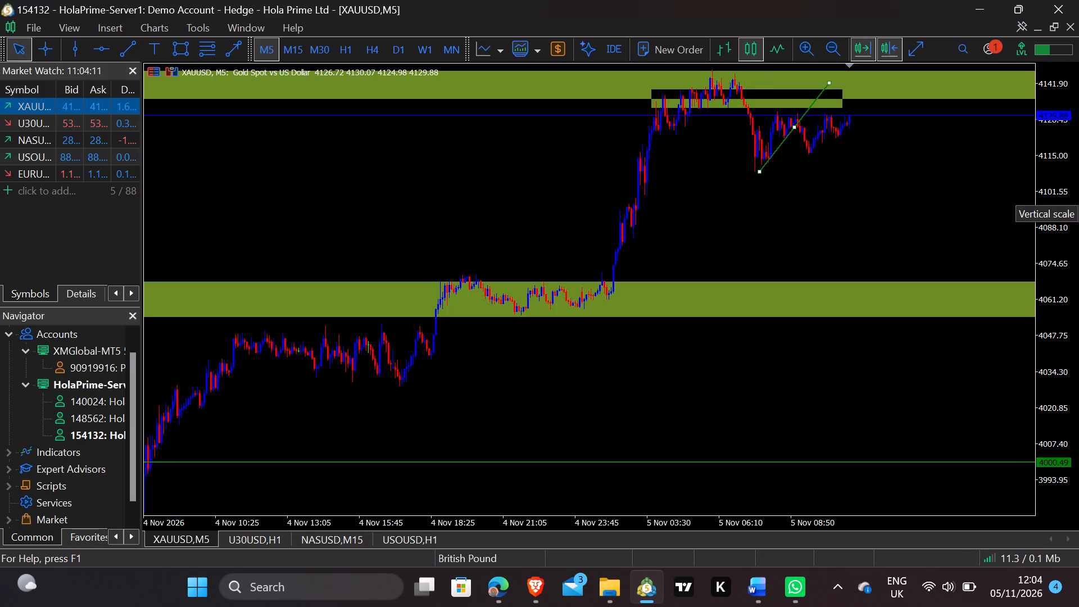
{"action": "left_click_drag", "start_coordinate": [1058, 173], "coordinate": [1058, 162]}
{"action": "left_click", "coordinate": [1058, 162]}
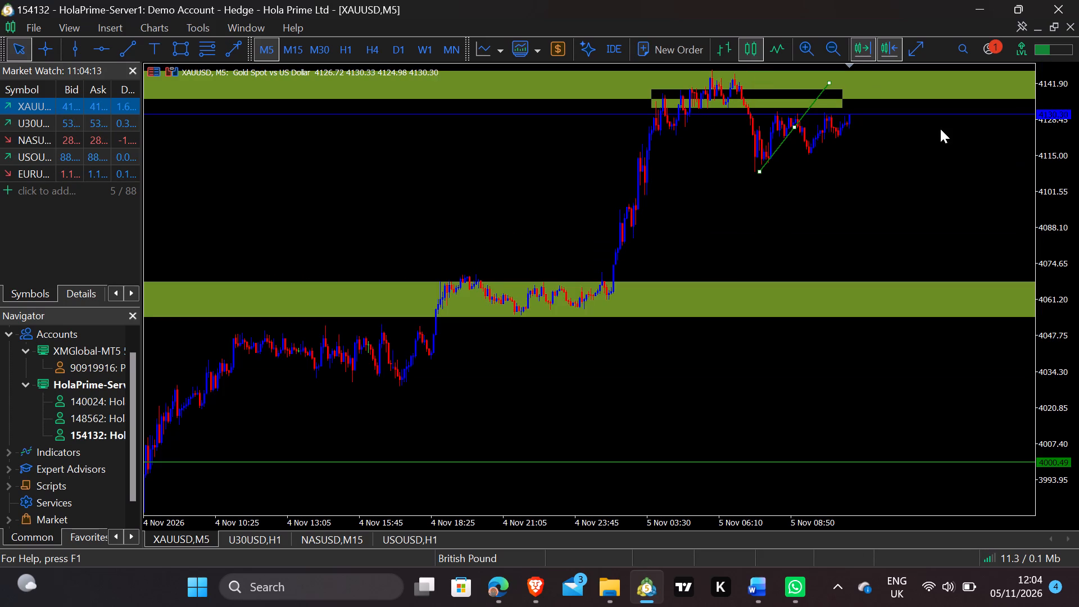
Extend the small rectangle zone under the recent highs forward in time, past the latest candle on the XAUUSD M5 chart.
{"action": "double_click", "coordinate": [840, 106]}
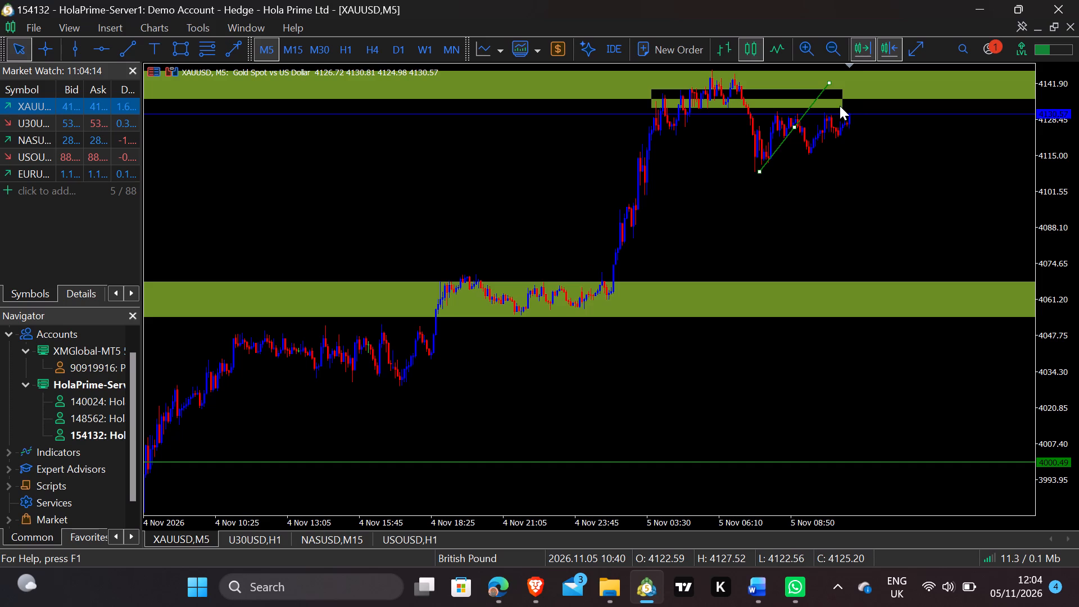
{"action": "left_click_drag", "start_coordinate": [840, 106], "coordinate": [887, 107]}
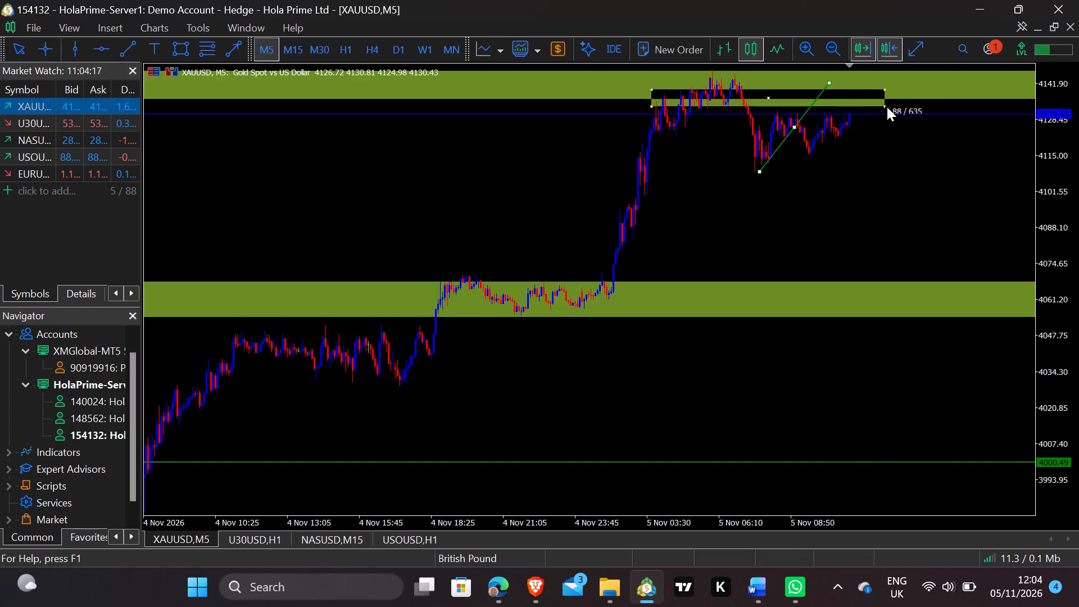
{"action": "left_click_drag", "start_coordinate": [887, 107], "coordinate": [908, 108]}
{"action": "double_click", "coordinate": [908, 108]}
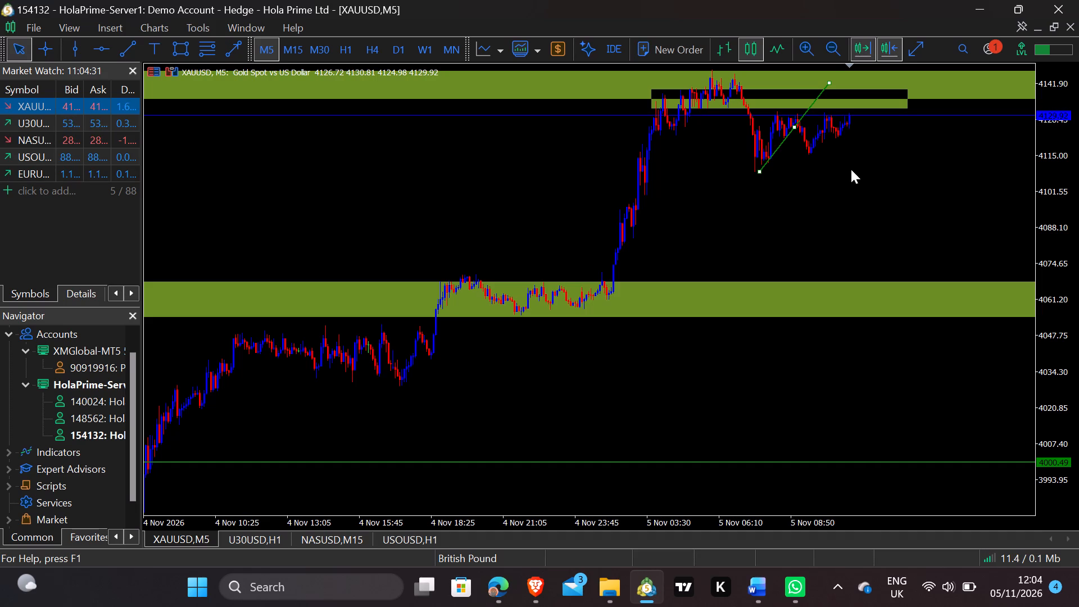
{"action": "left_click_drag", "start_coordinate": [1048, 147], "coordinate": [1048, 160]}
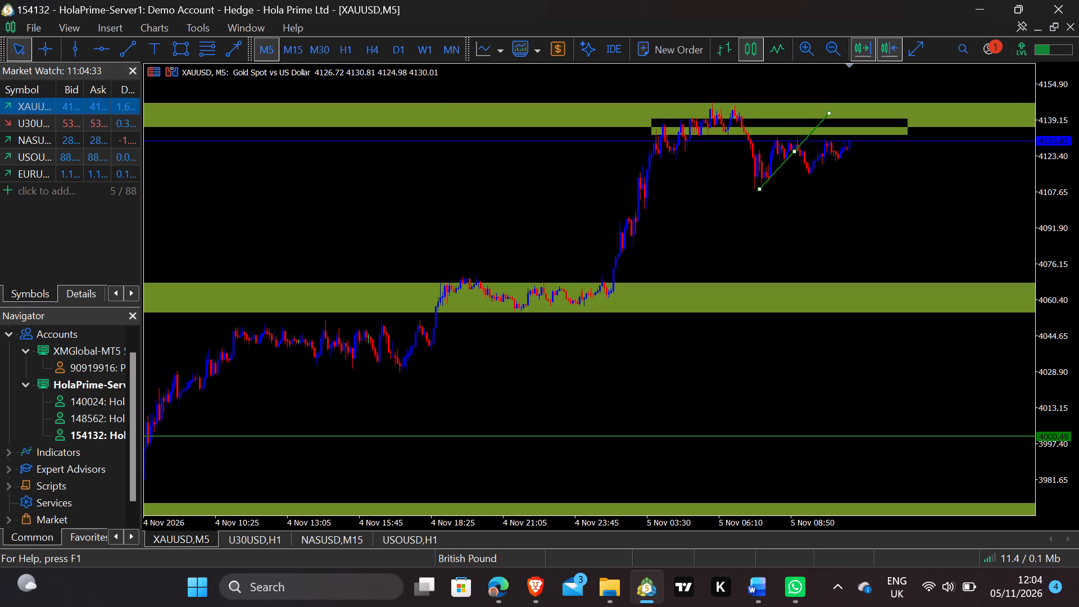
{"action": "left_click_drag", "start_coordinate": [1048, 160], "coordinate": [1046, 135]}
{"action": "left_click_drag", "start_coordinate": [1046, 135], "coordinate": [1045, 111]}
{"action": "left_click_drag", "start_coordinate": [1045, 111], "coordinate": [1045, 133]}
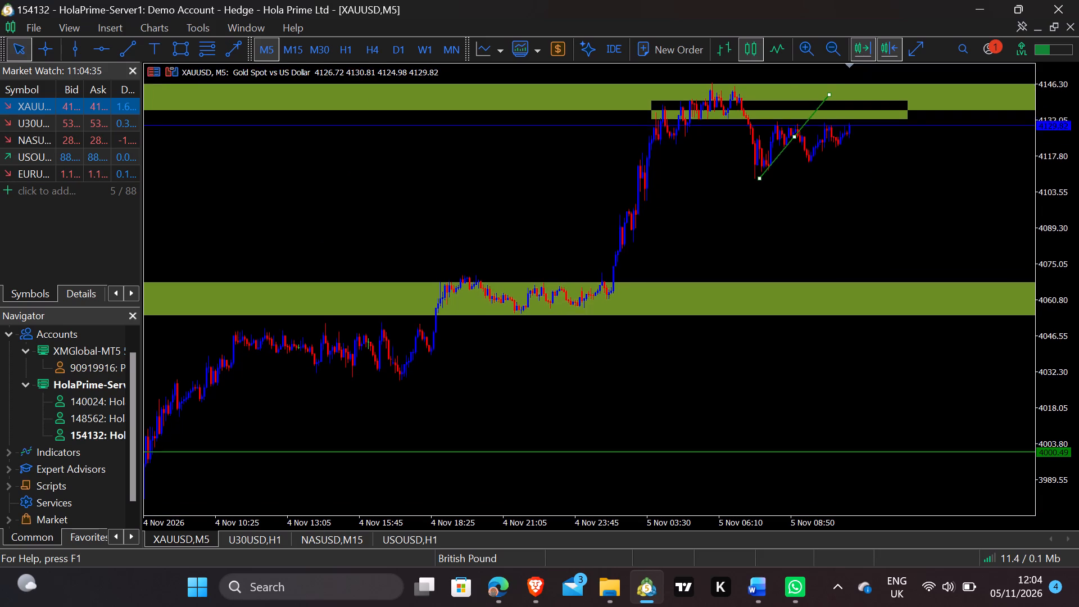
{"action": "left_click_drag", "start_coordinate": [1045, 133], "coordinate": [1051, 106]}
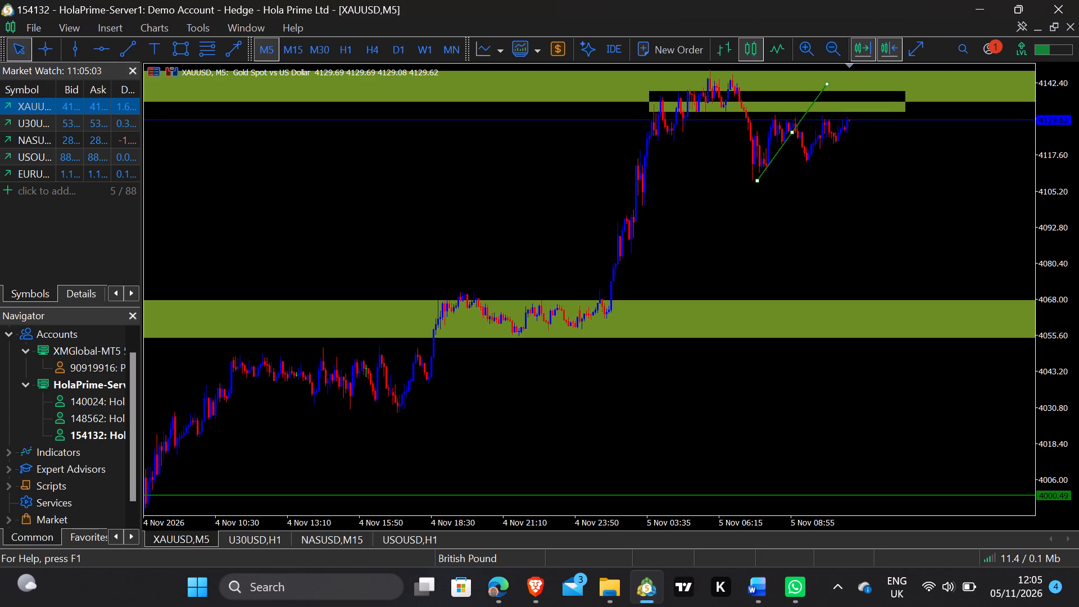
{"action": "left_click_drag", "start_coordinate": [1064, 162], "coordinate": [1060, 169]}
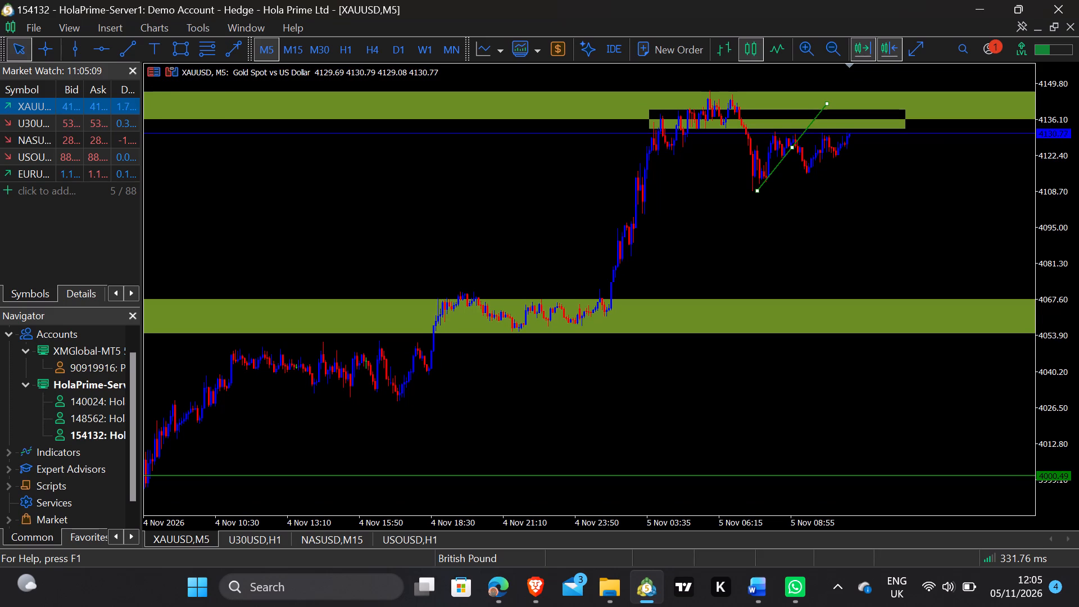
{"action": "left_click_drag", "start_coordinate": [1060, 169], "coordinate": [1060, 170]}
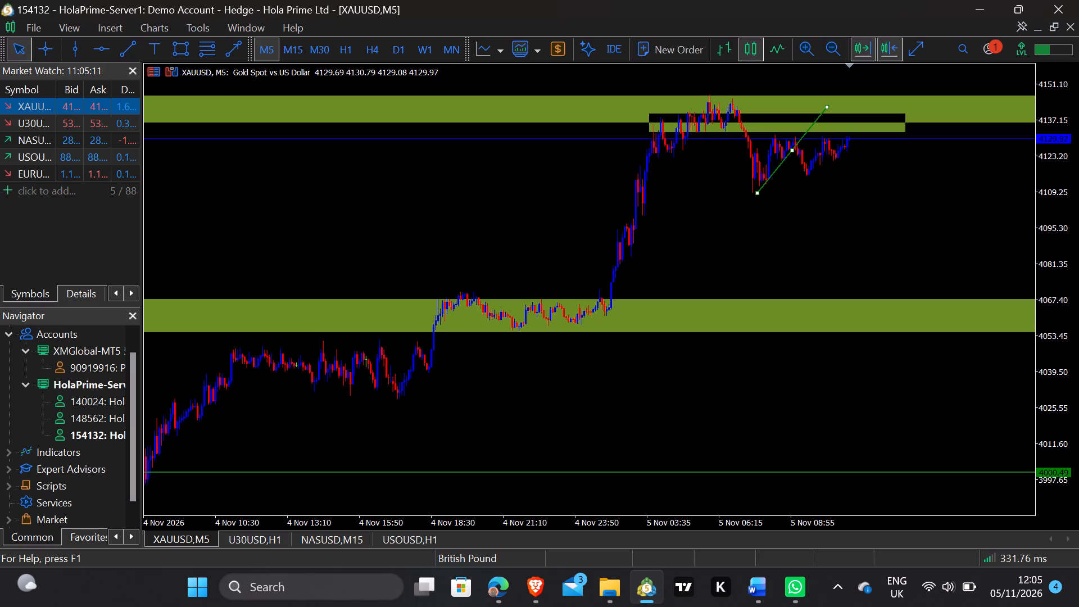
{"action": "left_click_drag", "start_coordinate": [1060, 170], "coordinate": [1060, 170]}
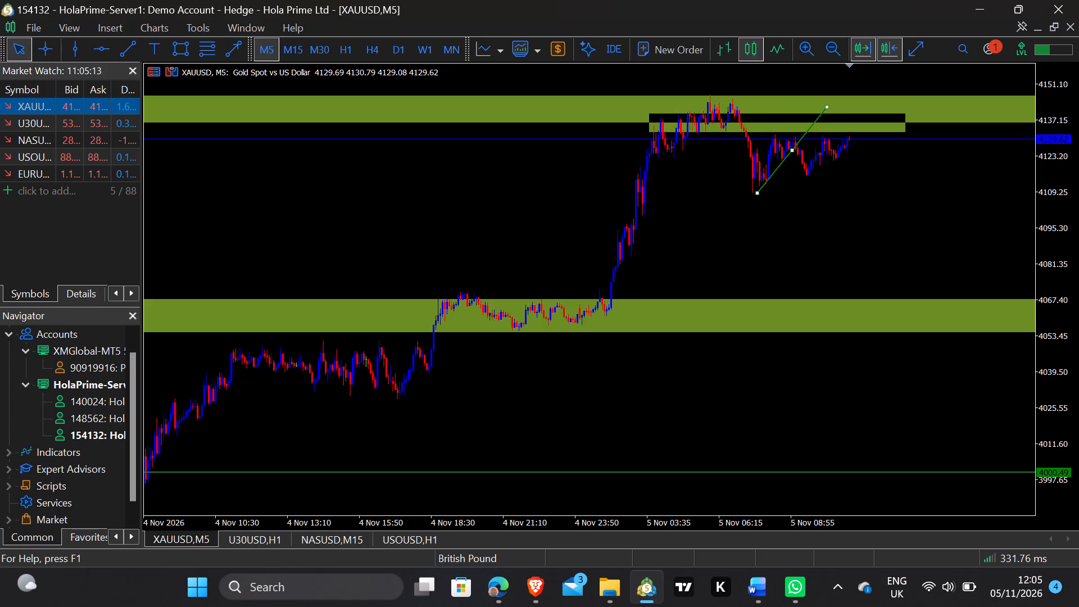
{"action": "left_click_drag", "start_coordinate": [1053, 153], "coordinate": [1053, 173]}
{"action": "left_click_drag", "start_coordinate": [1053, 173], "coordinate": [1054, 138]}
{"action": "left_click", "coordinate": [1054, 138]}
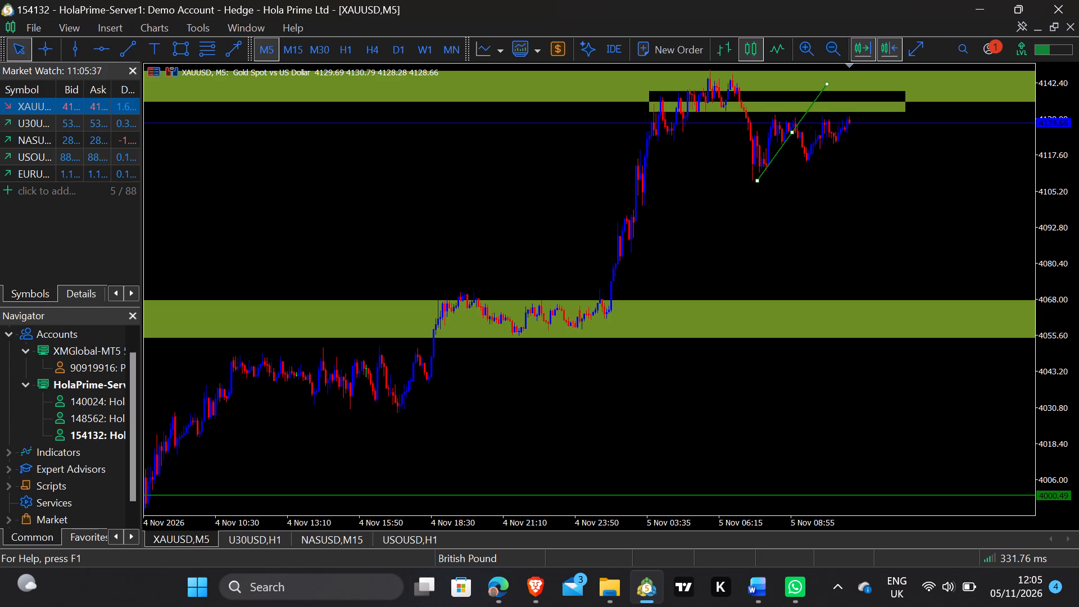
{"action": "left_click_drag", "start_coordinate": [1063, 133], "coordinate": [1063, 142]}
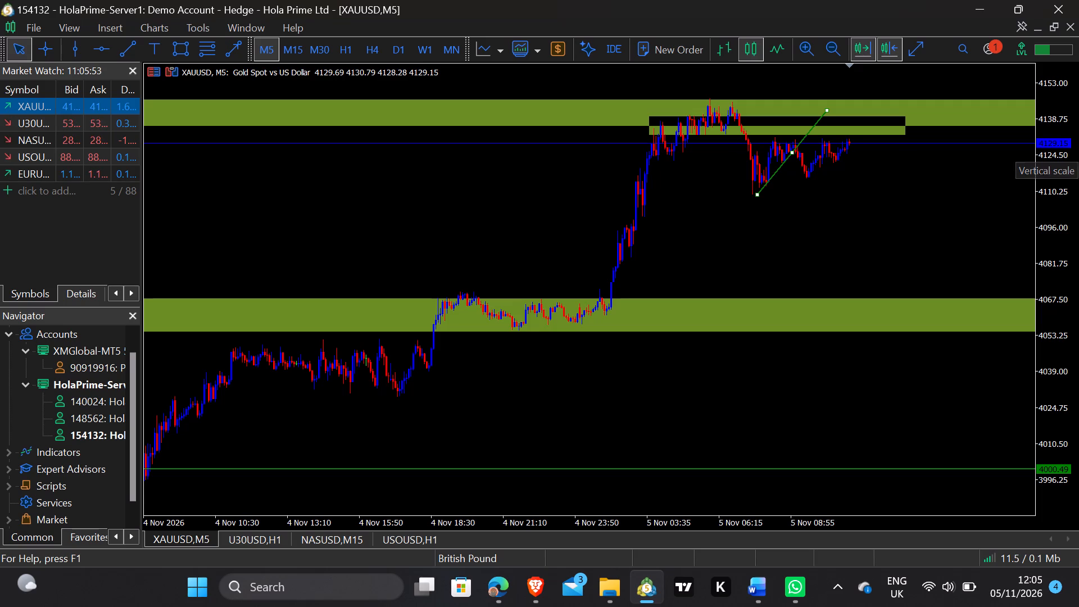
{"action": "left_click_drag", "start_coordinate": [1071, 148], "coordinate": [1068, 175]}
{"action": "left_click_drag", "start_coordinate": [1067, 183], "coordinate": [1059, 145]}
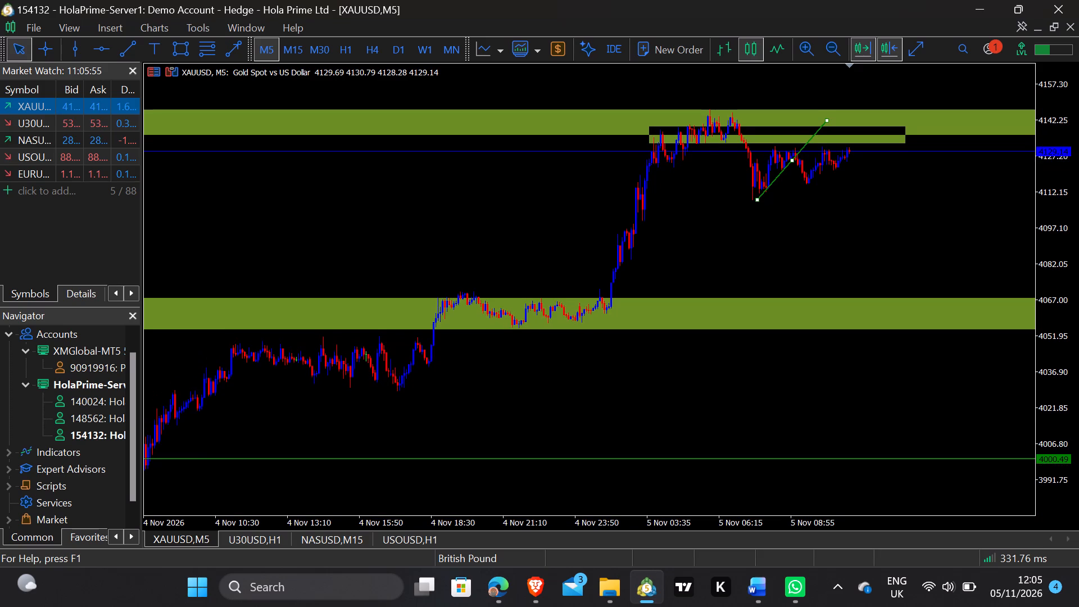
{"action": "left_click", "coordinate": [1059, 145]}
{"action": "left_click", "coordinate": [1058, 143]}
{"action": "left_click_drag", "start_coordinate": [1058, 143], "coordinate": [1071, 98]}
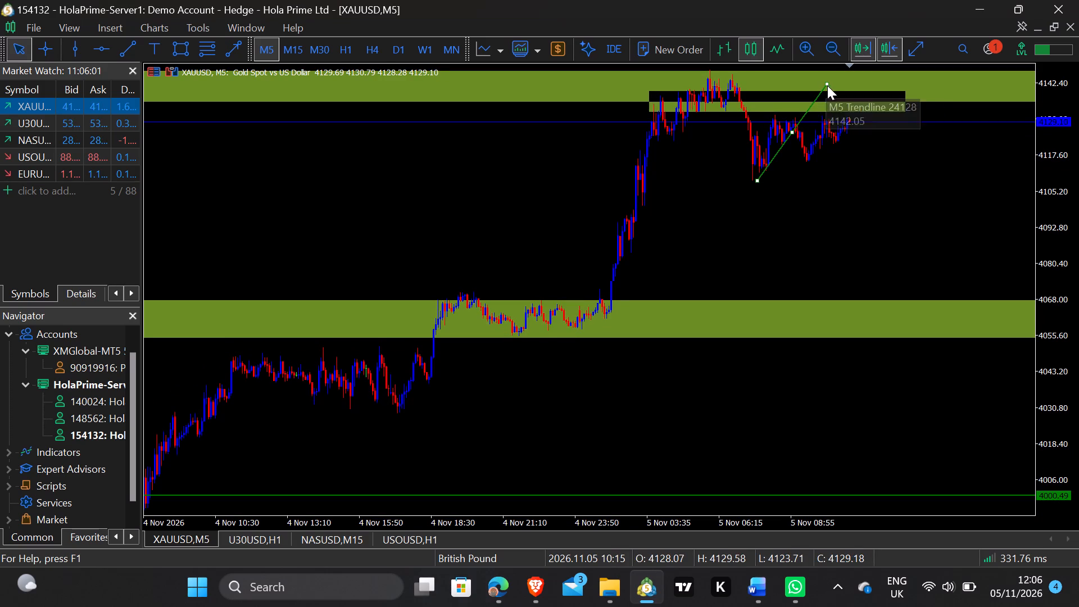
Re-angle the green trendline along the recent higher lows, stretching its far end beyond the latest candle to about 4135.28.
{"action": "left_click_drag", "start_coordinate": [826, 85], "coordinate": [842, 88]}
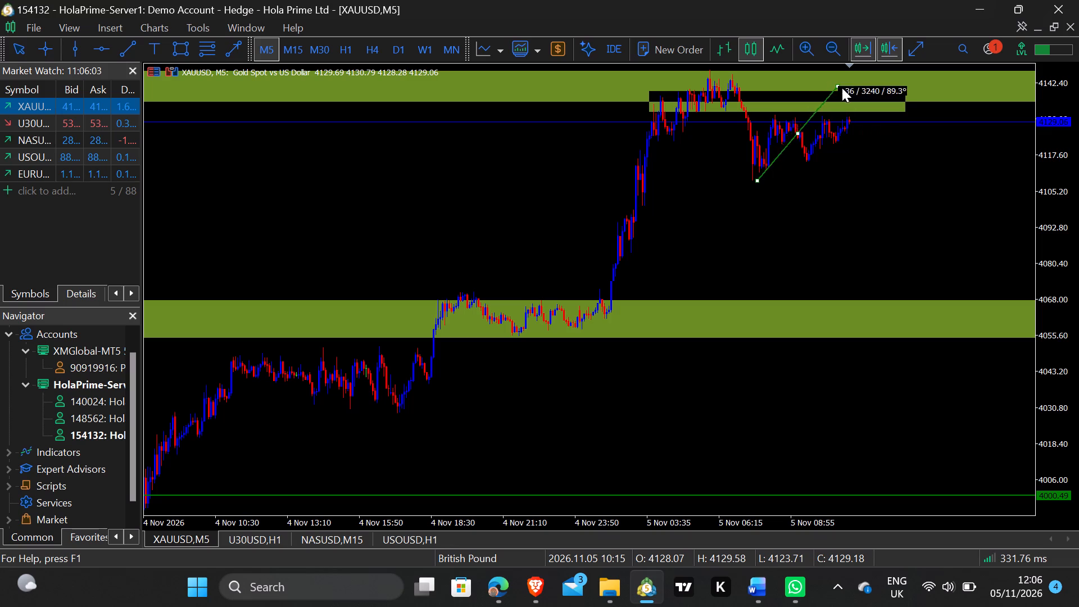
{"action": "left_click_drag", "start_coordinate": [842, 88], "coordinate": [891, 120]}
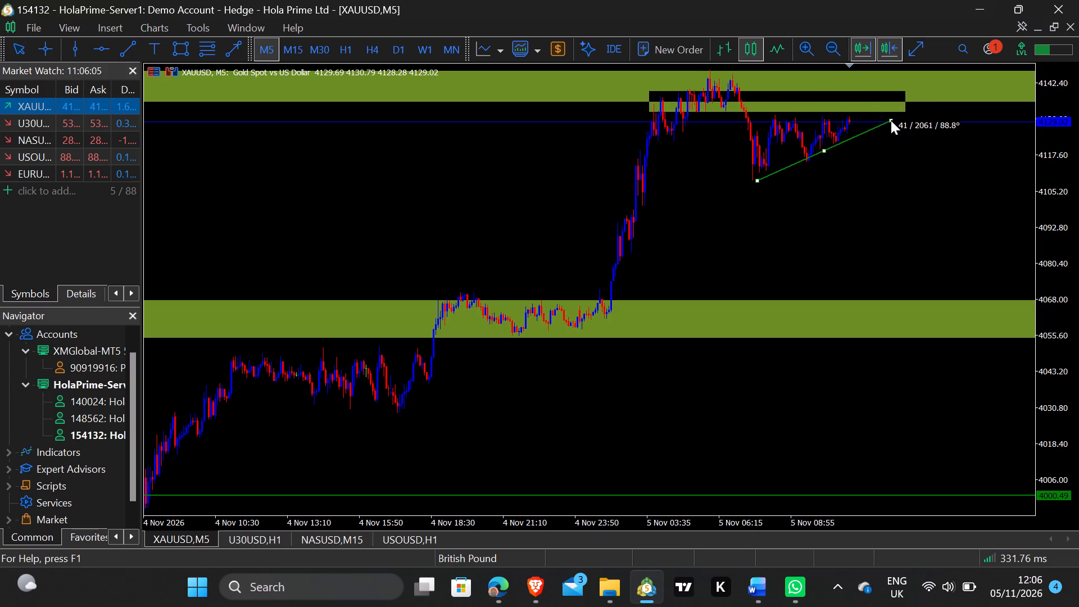
{"action": "left_click_drag", "start_coordinate": [891, 120], "coordinate": [914, 115]}
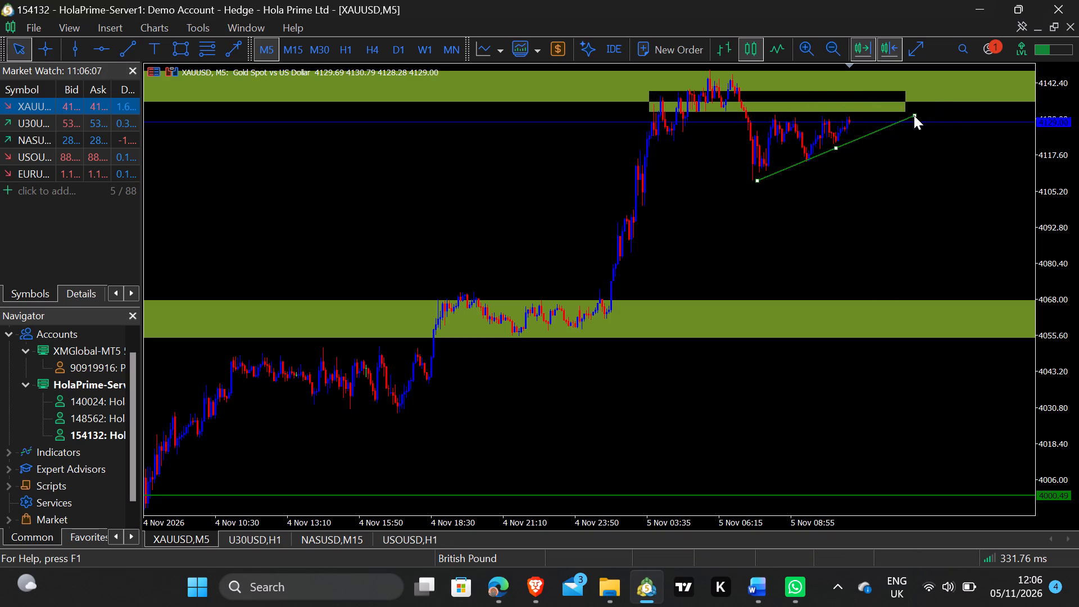
{"action": "left_click_drag", "start_coordinate": [914, 115], "coordinate": [952, 103]}
{"action": "left_click", "coordinate": [952, 103]}
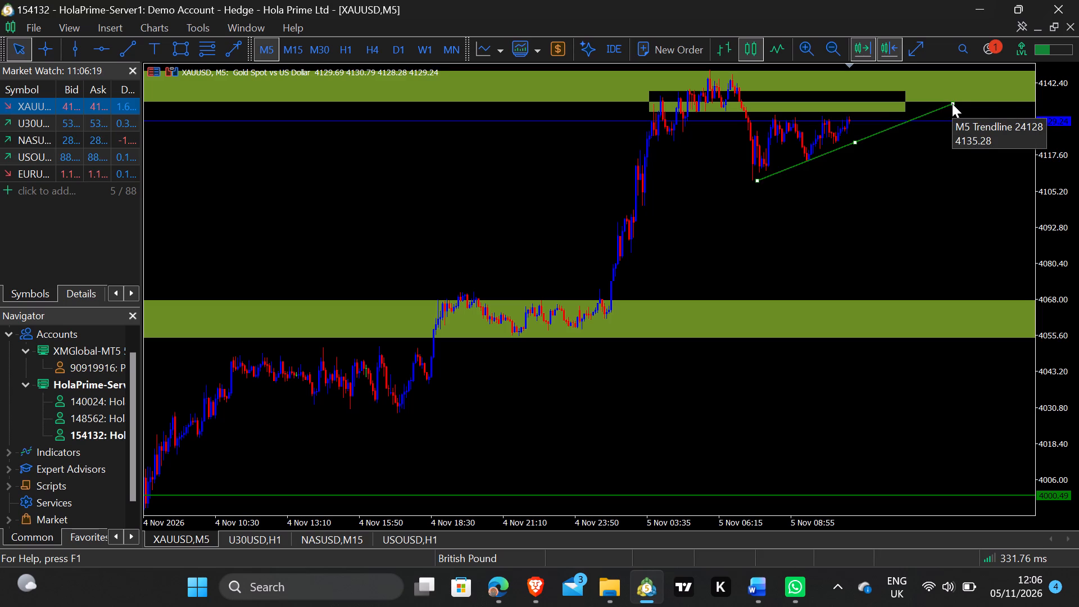
Widen the small rectangle zone under the highs at both ends, forward past the trendline's tip and back to before the price first reached it.
{"action": "double_click", "coordinate": [906, 110]}
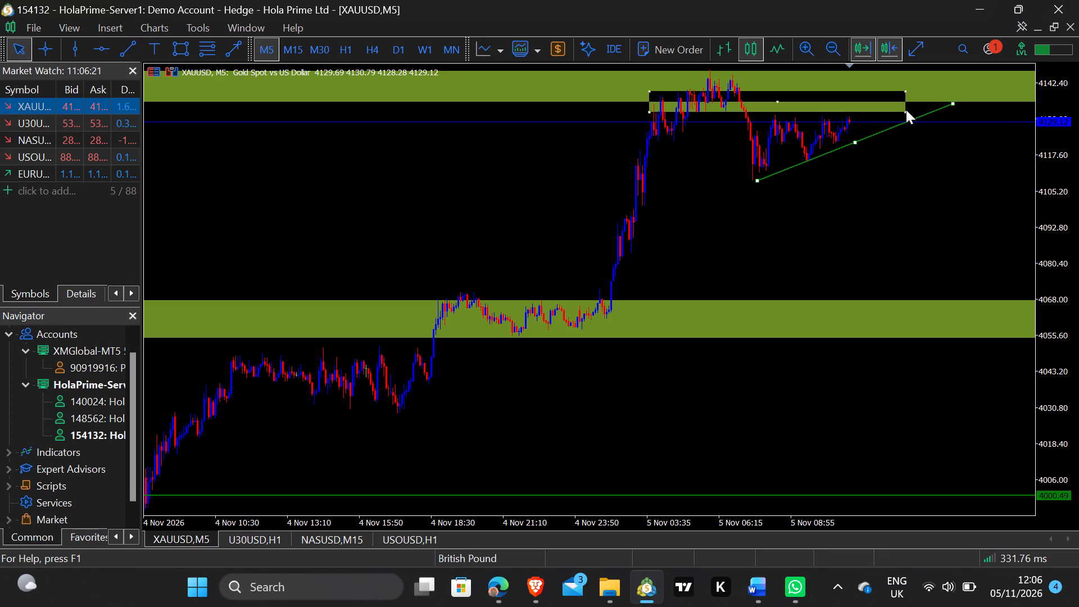
{"action": "left_click_drag", "start_coordinate": [904, 110], "coordinate": [912, 110]}
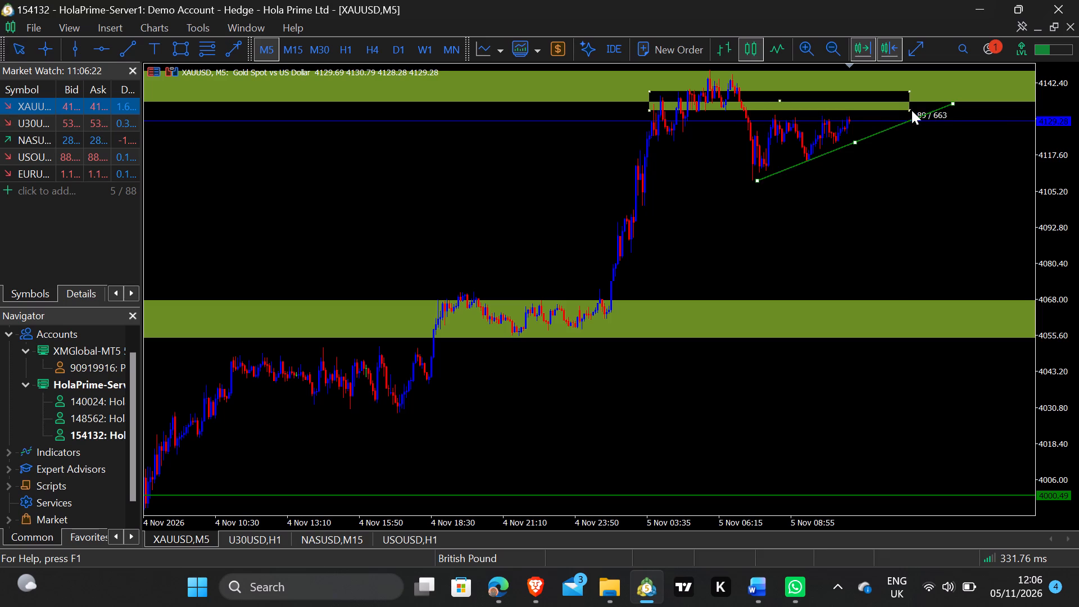
{"action": "left_click_drag", "start_coordinate": [912, 110], "coordinate": [940, 110]}
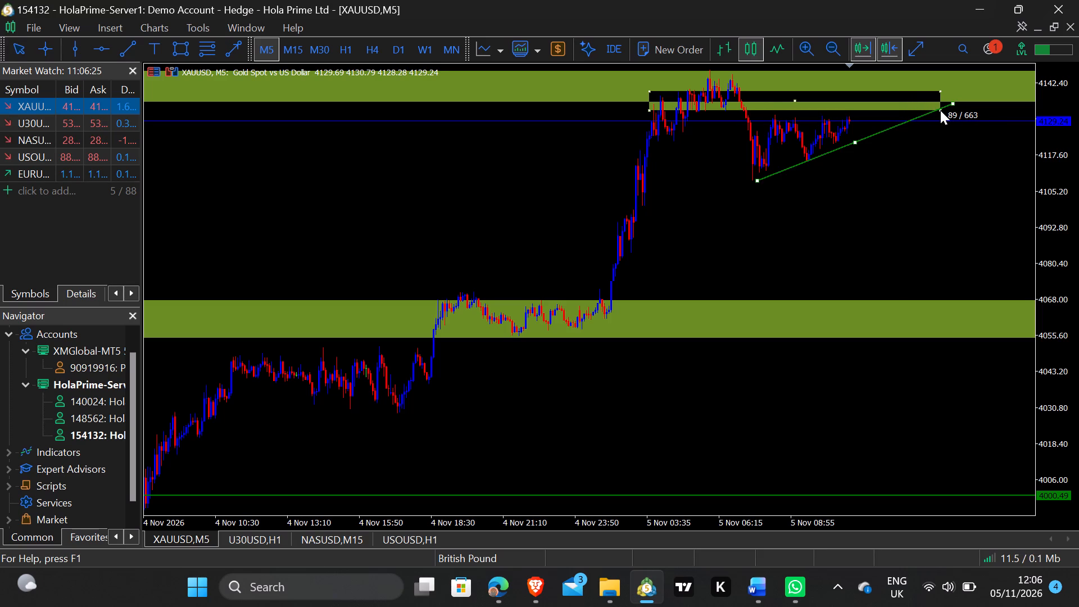
{"action": "left_click_drag", "start_coordinate": [940, 110], "coordinate": [950, 112]}
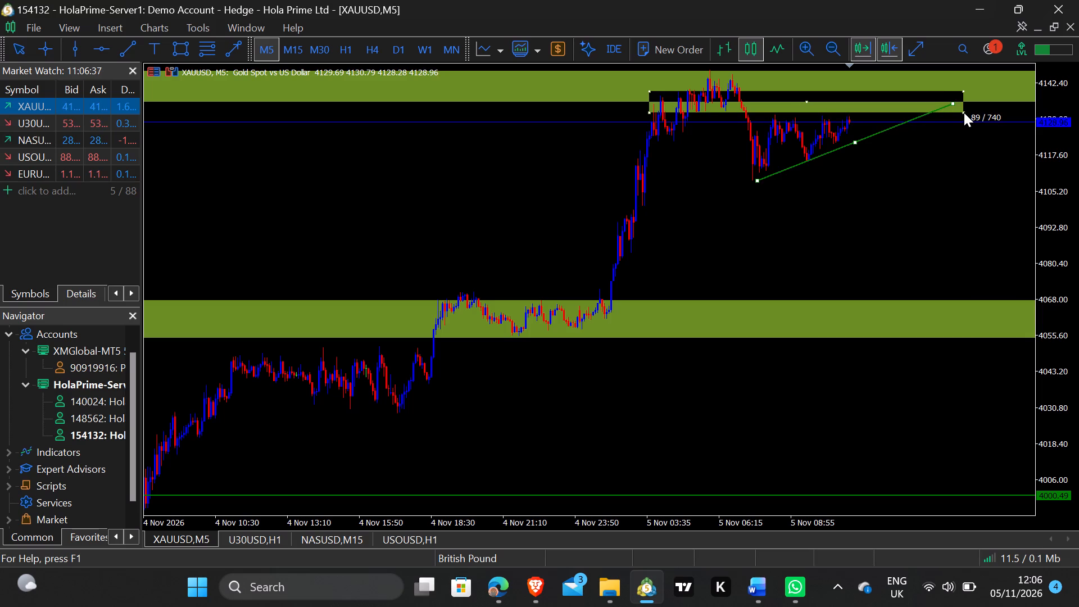
{"action": "left_click_drag", "start_coordinate": [964, 112], "coordinate": [976, 110]}
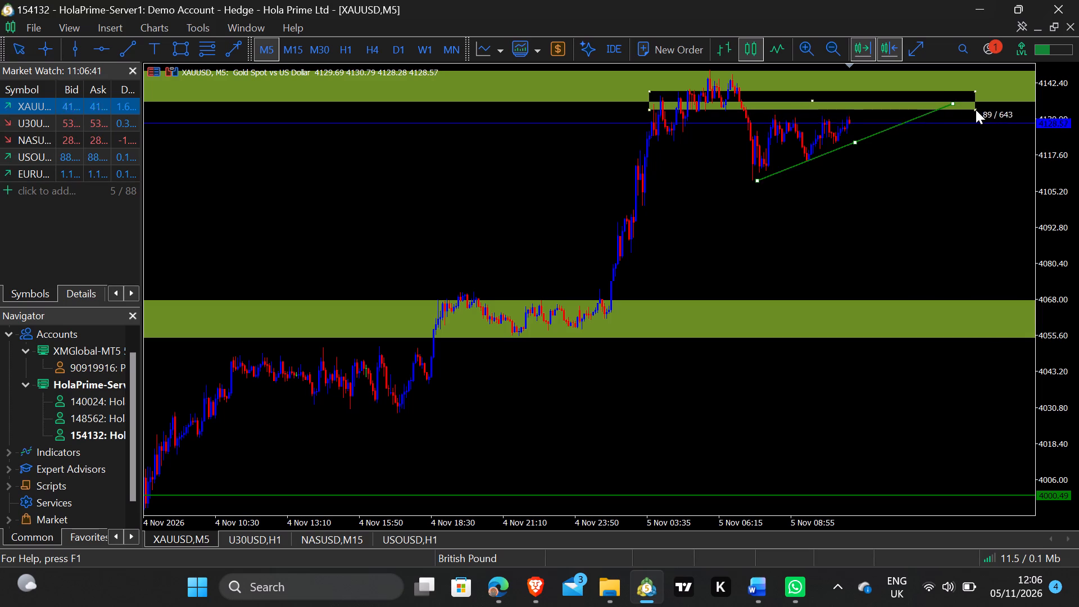
{"action": "left_click_drag", "start_coordinate": [976, 110], "coordinate": [986, 113]}
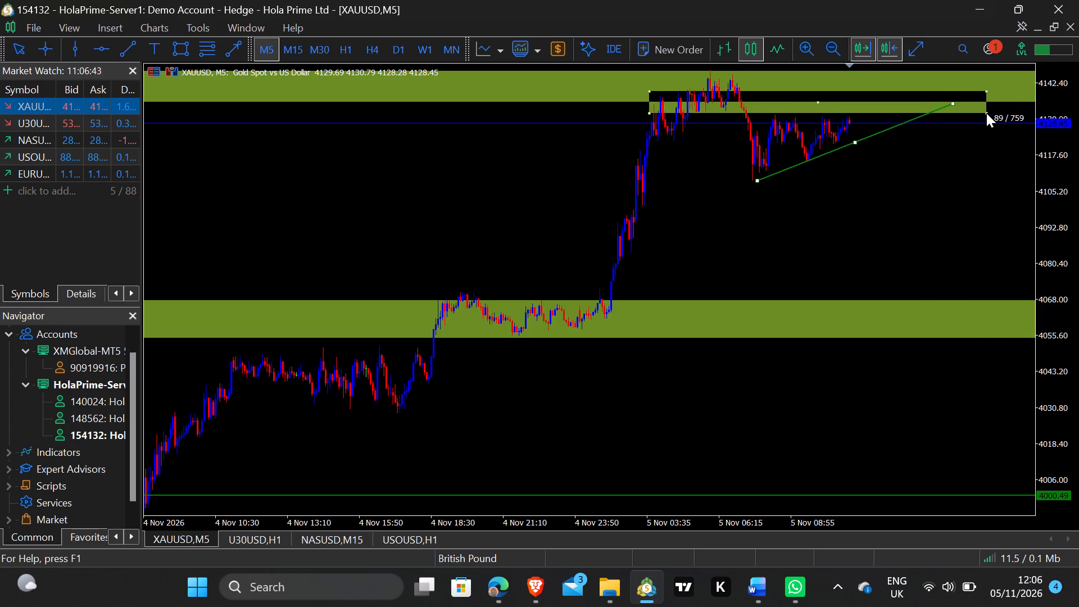
{"action": "left_click_drag", "start_coordinate": [986, 113], "coordinate": [985, 111]}
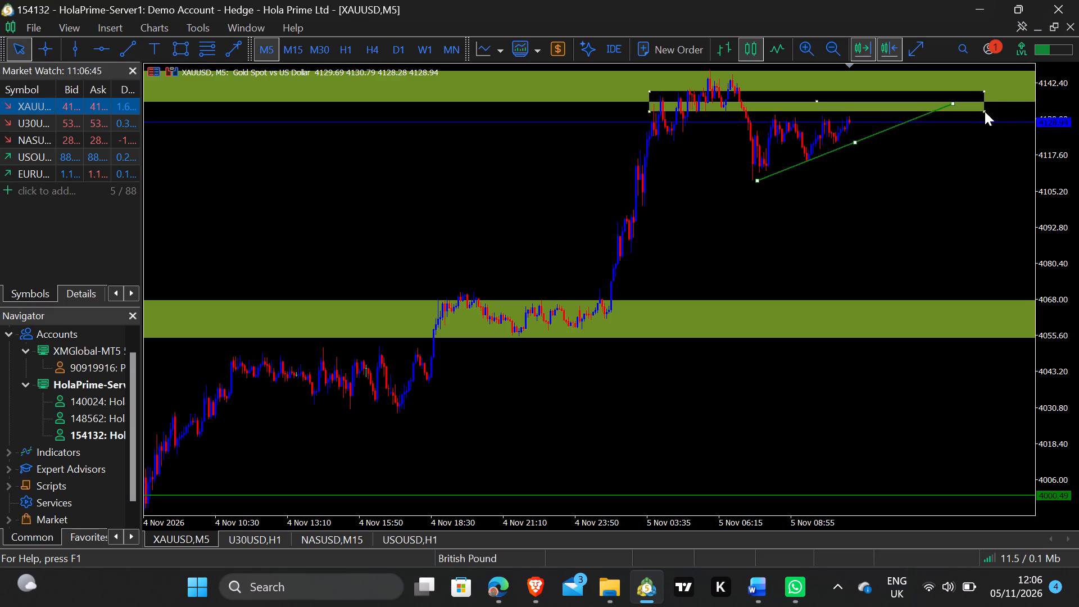
{"action": "left_click", "coordinate": [985, 111]}
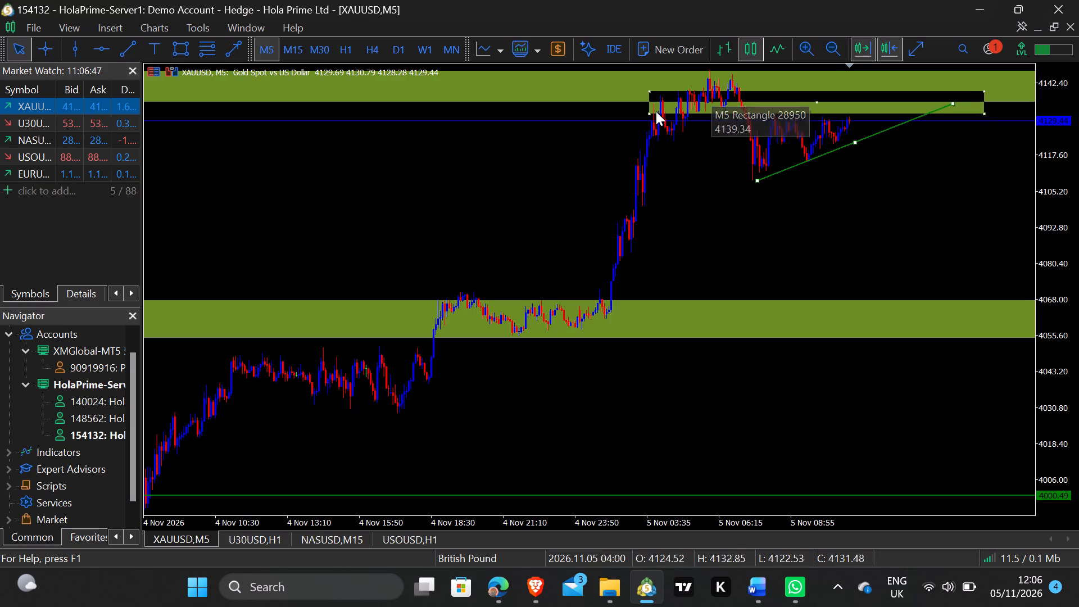
{"action": "left_click_drag", "start_coordinate": [649, 111], "coordinate": [634, 111]}
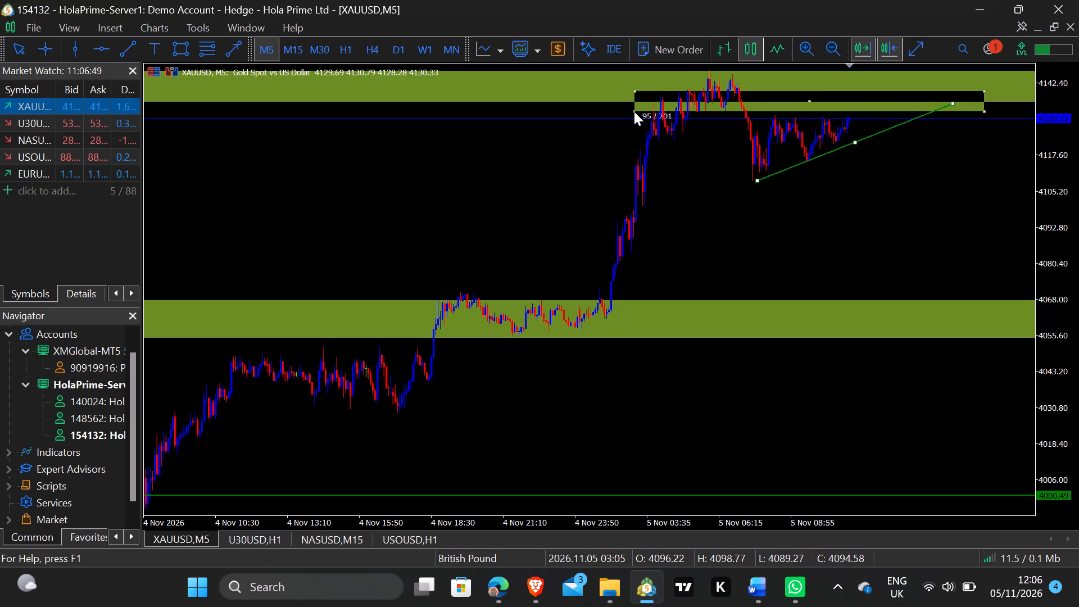
{"action": "left_click_drag", "start_coordinate": [634, 111], "coordinate": [631, 111]}
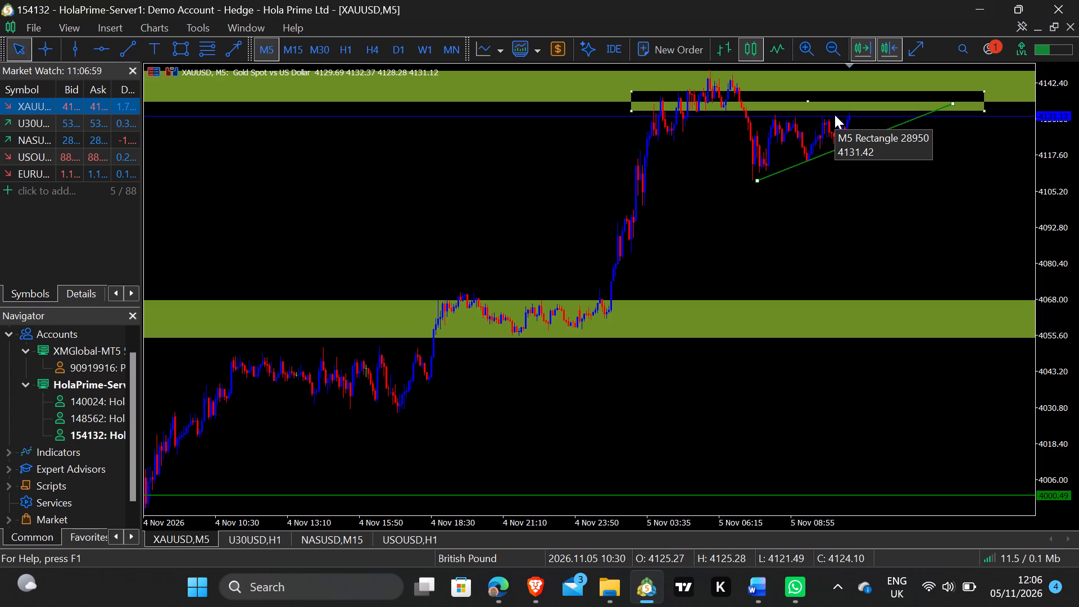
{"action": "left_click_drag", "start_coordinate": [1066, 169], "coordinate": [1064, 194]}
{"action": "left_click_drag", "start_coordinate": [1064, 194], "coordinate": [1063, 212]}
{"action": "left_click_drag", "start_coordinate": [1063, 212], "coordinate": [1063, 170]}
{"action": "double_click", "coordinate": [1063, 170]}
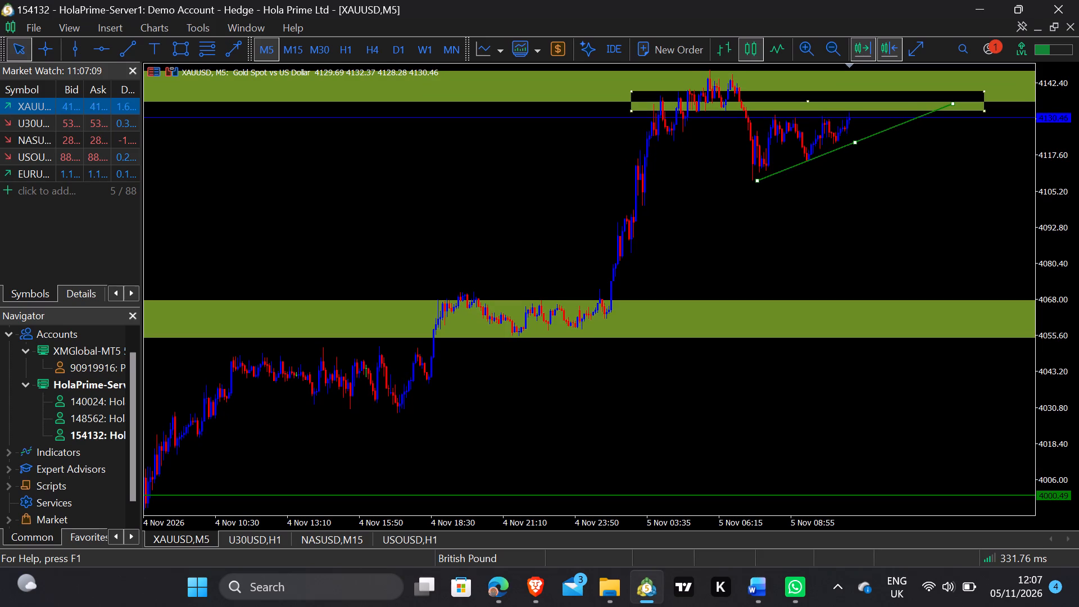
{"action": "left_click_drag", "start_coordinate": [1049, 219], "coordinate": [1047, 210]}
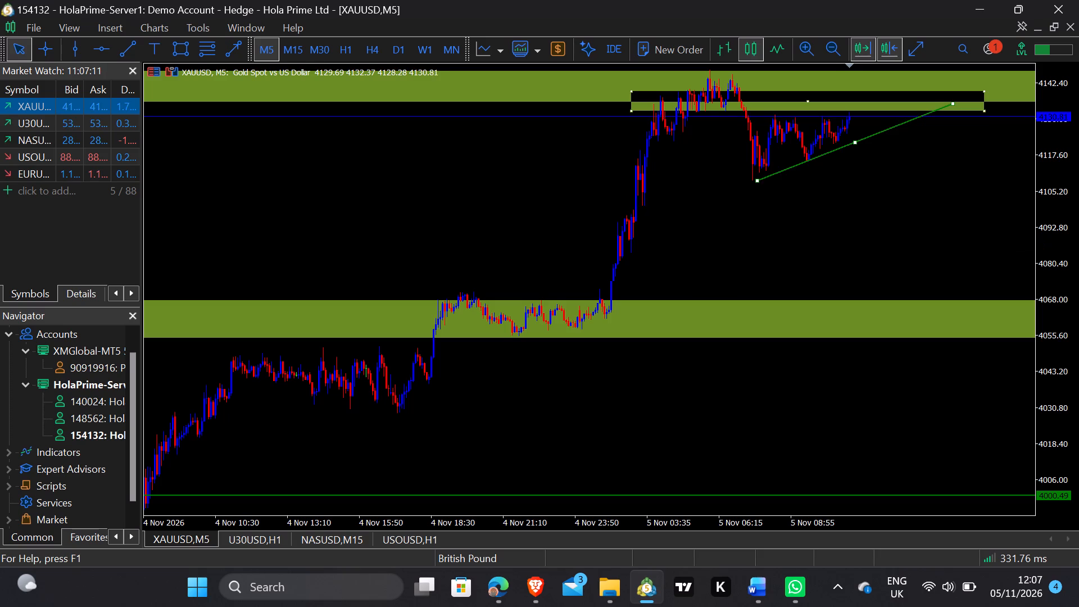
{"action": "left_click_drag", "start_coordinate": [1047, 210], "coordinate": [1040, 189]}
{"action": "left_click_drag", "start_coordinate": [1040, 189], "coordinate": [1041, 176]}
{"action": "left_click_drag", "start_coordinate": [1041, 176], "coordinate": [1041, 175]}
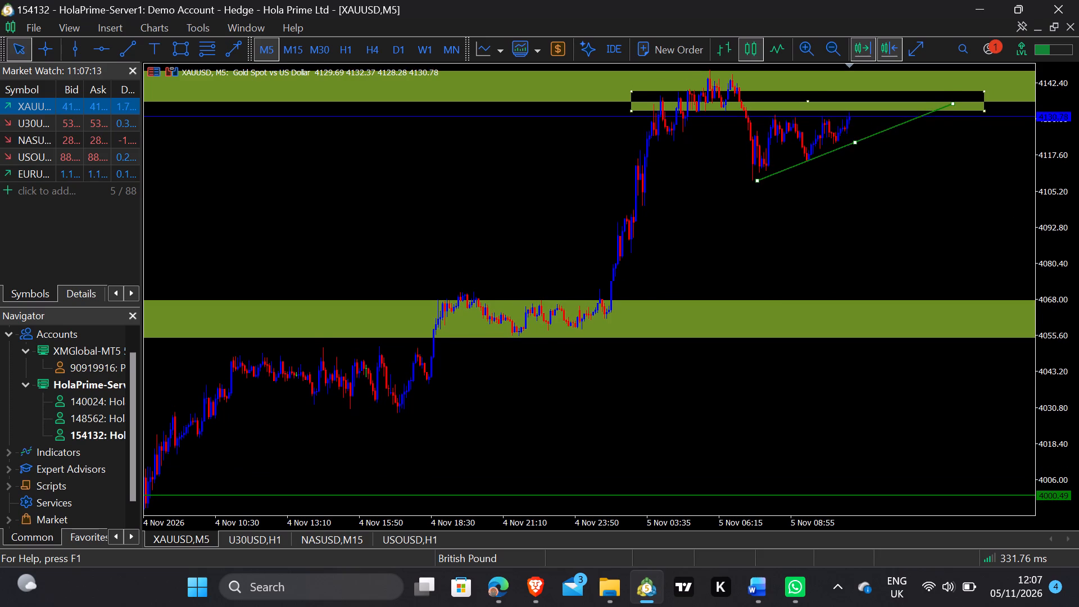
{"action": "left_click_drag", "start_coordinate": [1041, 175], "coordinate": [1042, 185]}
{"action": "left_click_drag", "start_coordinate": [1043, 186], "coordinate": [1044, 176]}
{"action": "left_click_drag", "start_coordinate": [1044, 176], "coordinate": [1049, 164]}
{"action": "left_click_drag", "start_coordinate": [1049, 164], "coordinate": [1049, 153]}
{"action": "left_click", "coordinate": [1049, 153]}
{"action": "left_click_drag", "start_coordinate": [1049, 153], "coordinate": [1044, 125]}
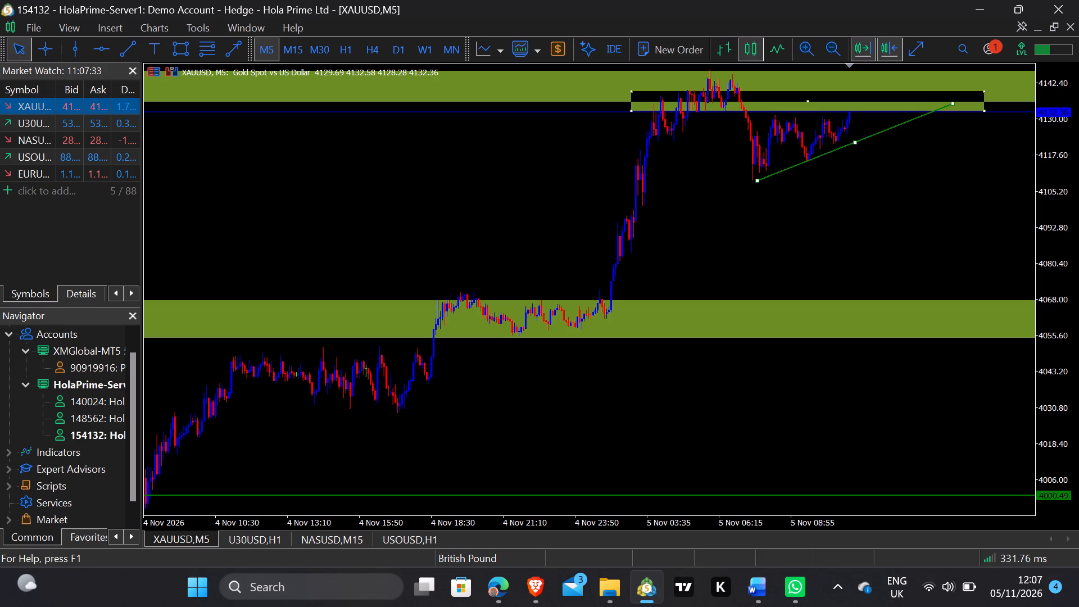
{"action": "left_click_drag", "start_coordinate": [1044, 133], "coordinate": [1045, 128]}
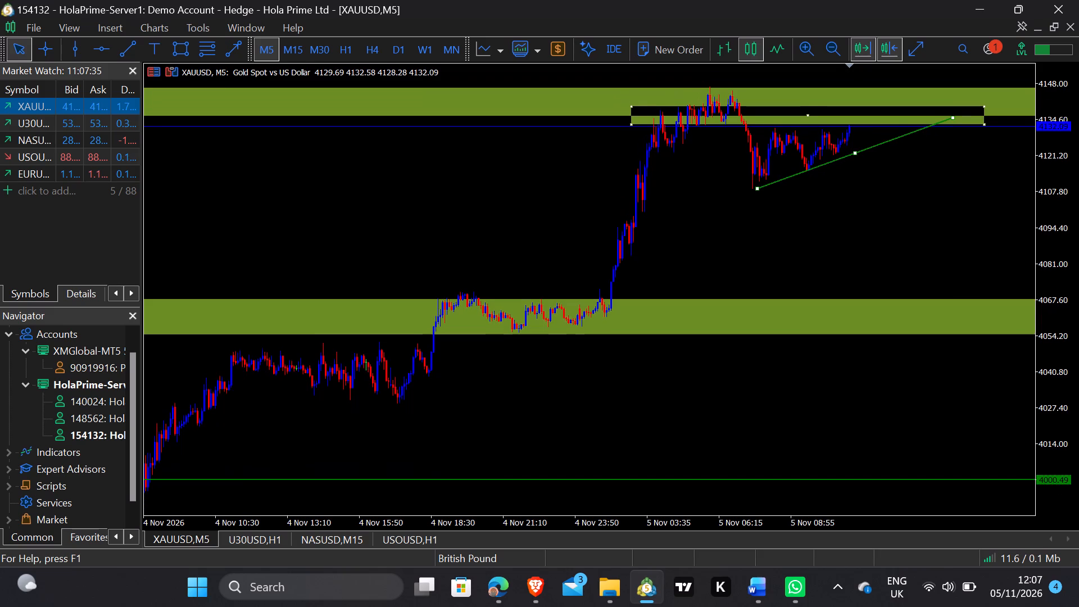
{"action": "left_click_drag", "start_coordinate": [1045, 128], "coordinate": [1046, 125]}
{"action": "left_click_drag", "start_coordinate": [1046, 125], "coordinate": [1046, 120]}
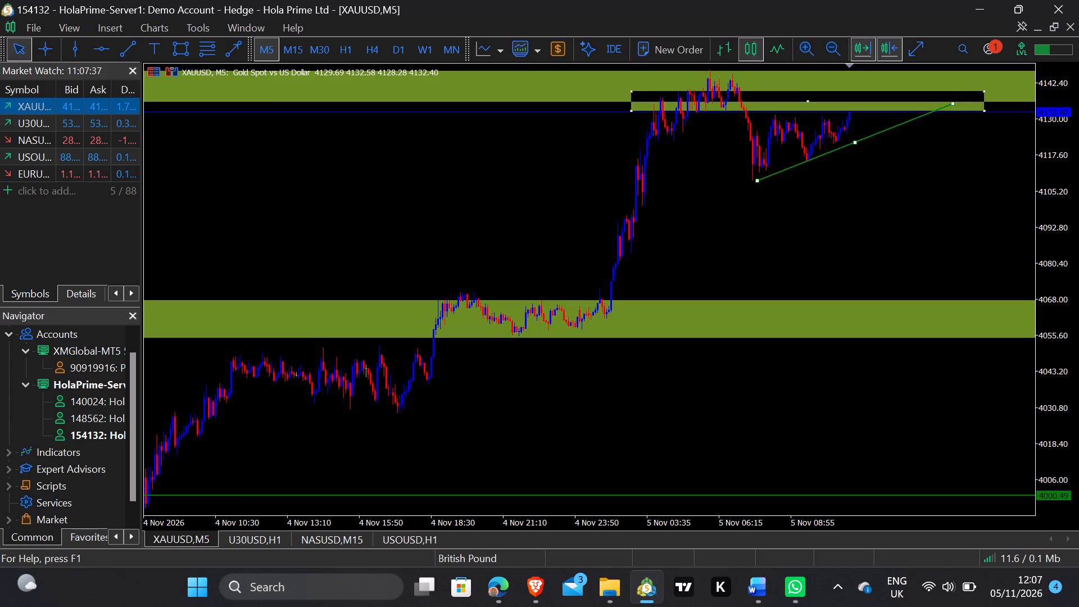
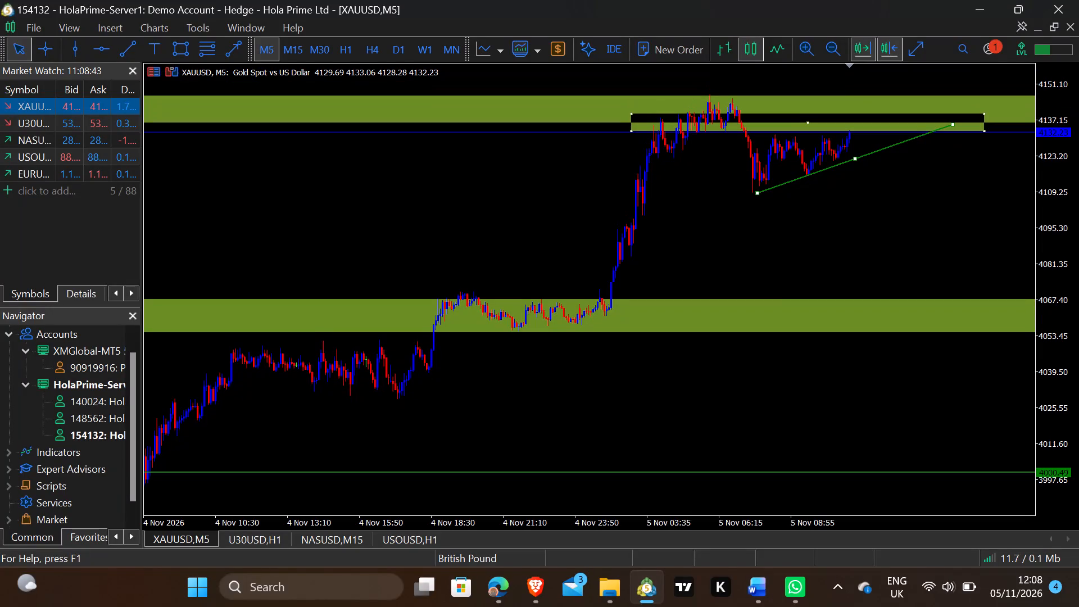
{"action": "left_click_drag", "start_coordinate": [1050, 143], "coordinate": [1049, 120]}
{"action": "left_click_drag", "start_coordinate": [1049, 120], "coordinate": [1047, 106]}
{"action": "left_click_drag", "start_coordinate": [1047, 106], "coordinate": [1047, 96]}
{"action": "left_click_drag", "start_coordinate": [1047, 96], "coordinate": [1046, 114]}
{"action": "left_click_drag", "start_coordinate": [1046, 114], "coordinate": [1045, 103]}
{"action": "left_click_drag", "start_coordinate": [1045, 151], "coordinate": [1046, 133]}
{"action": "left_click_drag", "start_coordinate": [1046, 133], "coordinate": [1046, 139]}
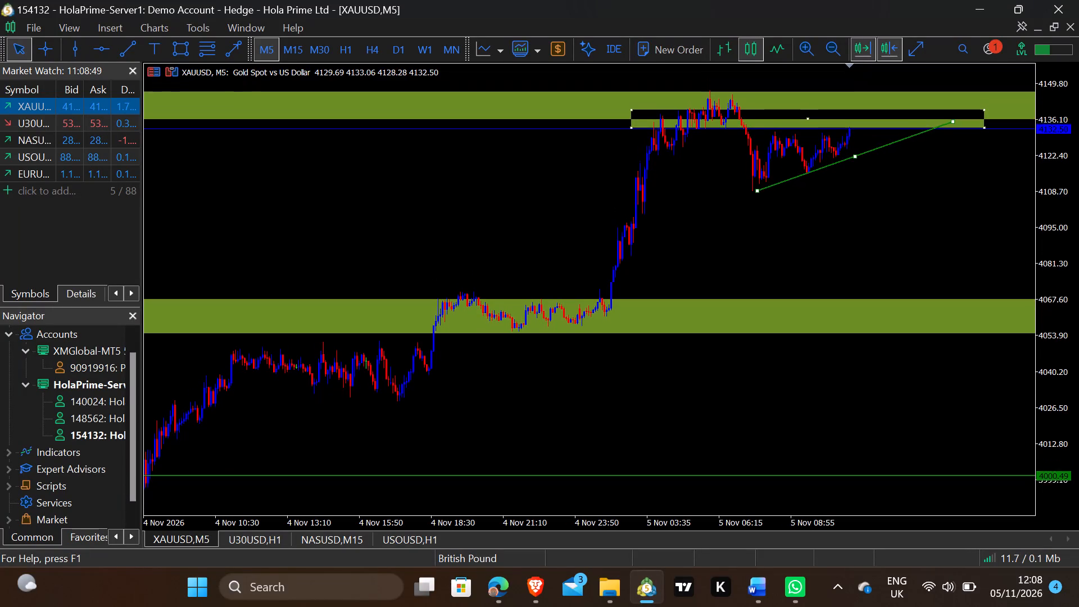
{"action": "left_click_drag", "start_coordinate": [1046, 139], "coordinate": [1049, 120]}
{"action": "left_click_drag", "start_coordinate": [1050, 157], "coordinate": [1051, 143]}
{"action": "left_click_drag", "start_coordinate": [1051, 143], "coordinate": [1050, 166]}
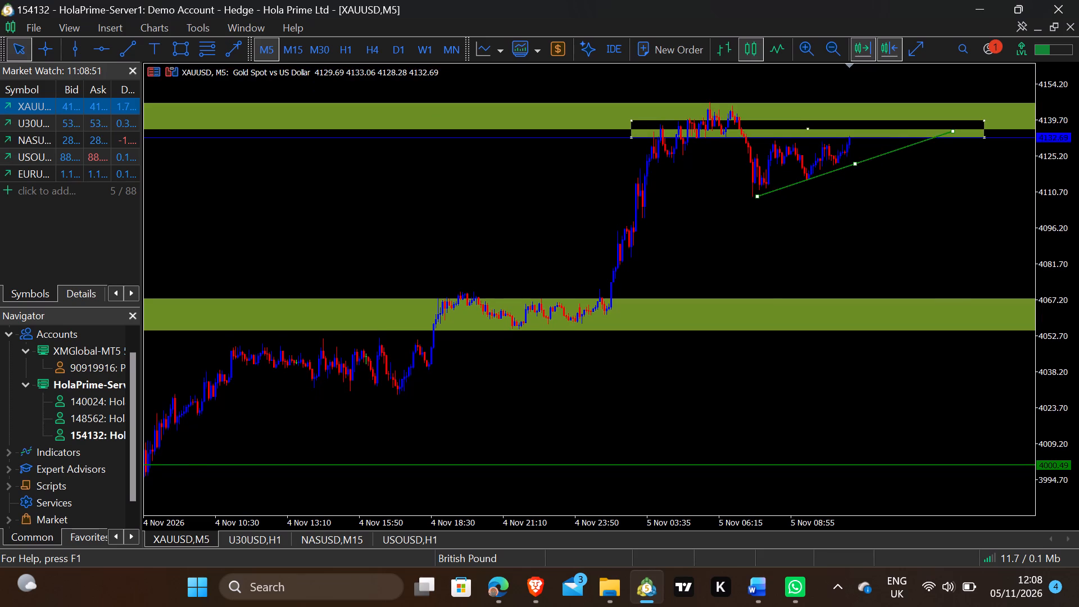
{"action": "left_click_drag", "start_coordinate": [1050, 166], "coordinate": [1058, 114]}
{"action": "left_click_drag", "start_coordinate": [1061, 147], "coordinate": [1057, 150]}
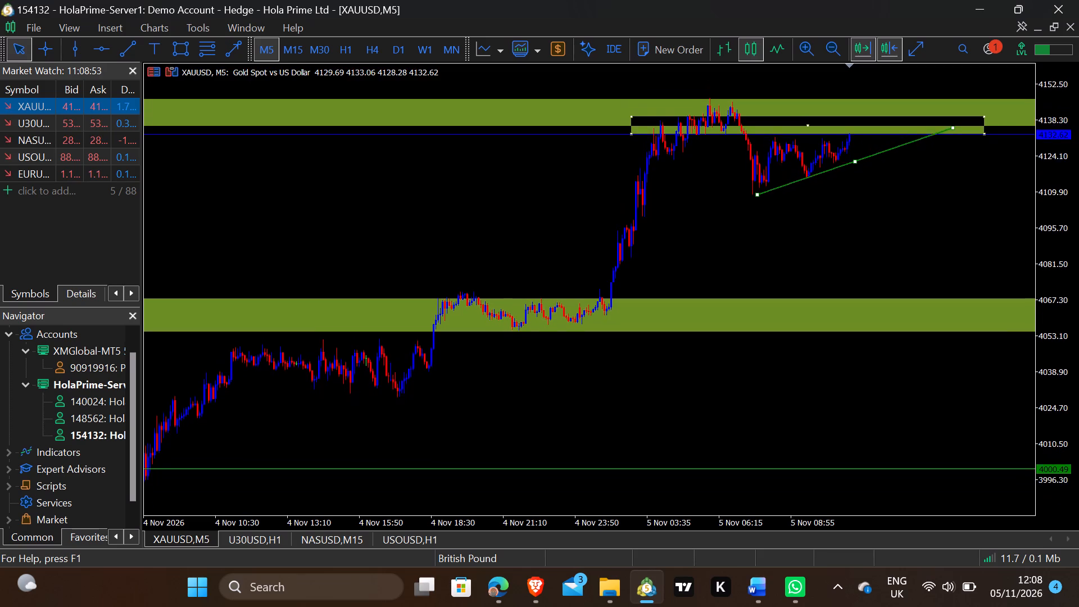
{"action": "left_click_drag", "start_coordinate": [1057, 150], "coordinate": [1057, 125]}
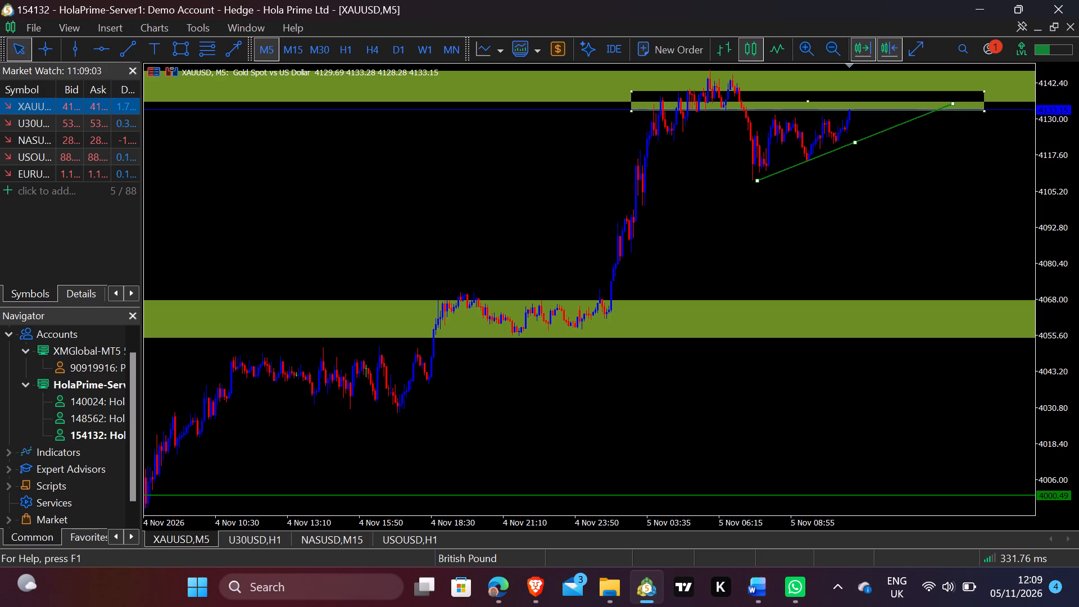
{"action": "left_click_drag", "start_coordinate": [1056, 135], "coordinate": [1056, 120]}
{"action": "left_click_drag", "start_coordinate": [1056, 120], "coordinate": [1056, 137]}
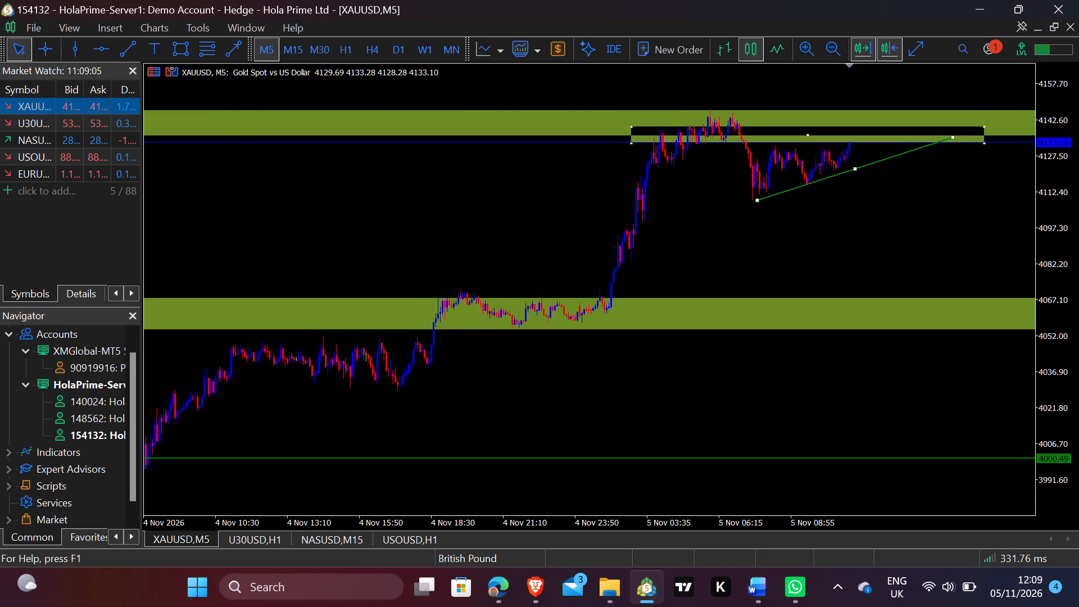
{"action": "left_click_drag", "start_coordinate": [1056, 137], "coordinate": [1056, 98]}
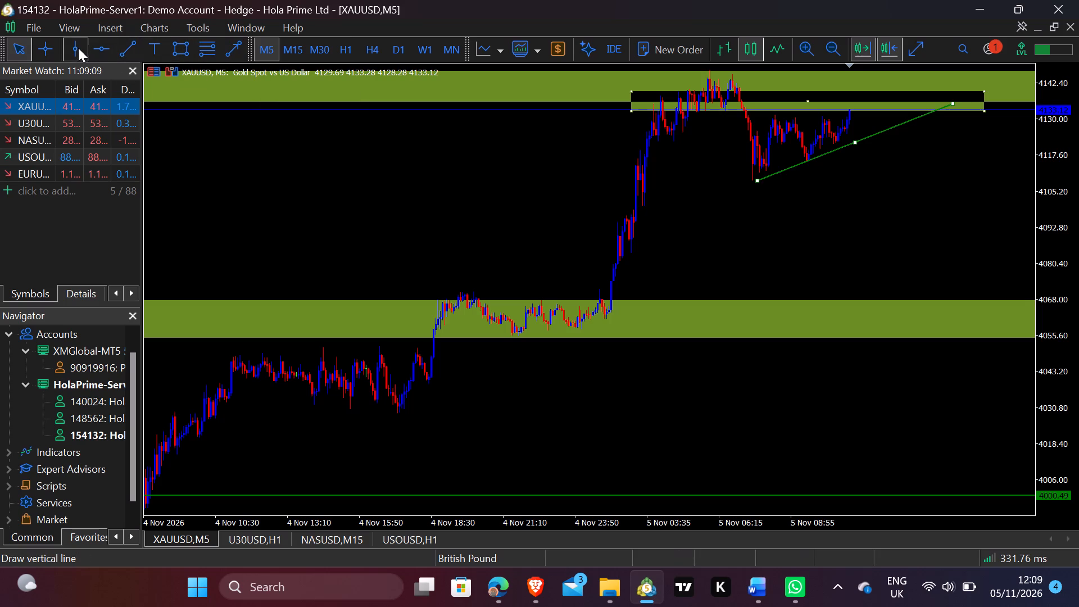
Measure price distances with the crosshair from the small rectangle's lower edge, just ahead of the latest candle, up above the highs and down below the trendline.
{"action": "left_click", "coordinate": [42, 48]}
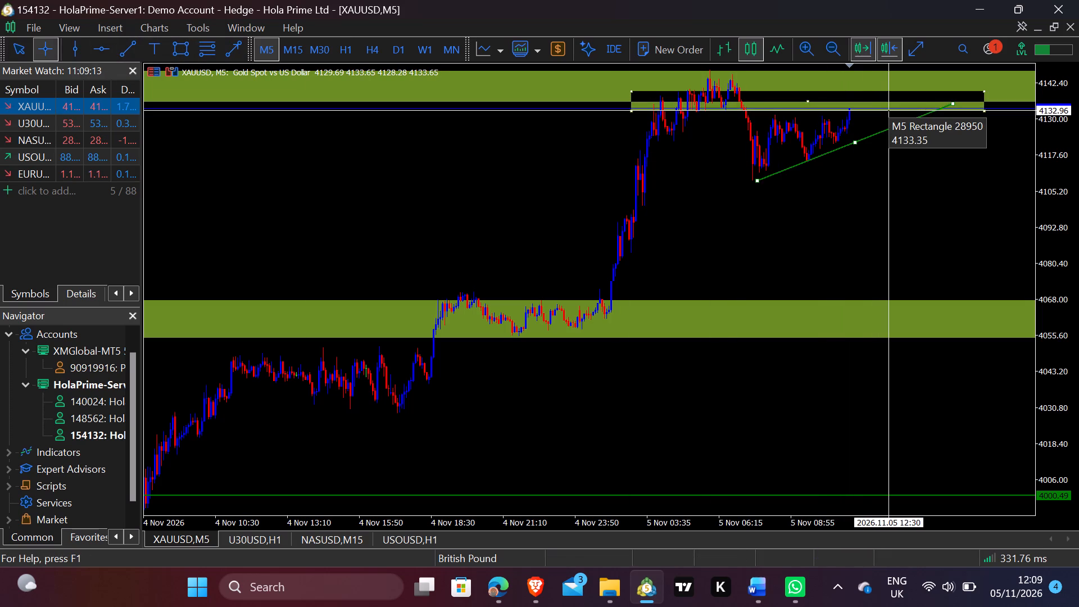
{"action": "left_click_drag", "start_coordinate": [888, 110], "coordinate": [898, 112]}
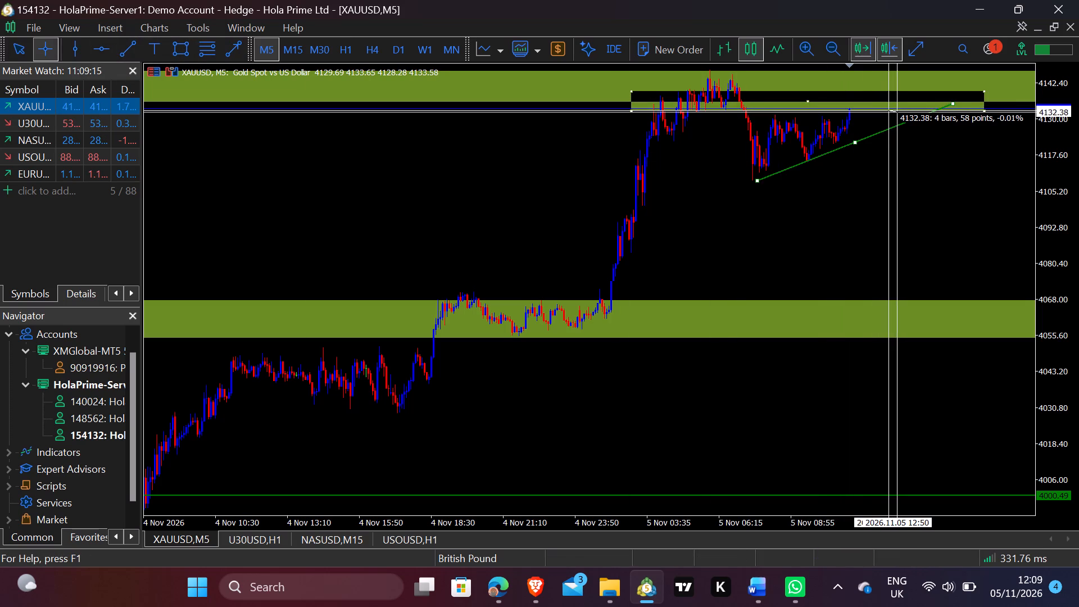
{"action": "left_click_drag", "start_coordinate": [898, 112], "coordinate": [891, 89]}
{"action": "scroll", "coordinate": [898, 112], "scroll_direction": "down", "scroll_amount": 1}
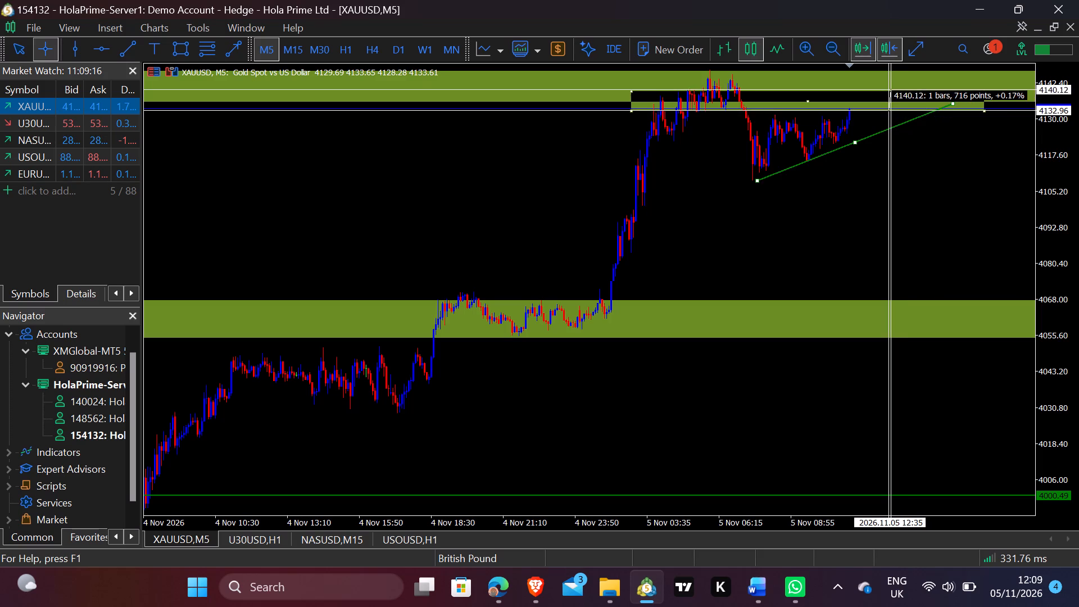
{"action": "left_click_drag", "start_coordinate": [891, 89], "coordinate": [884, 67]}
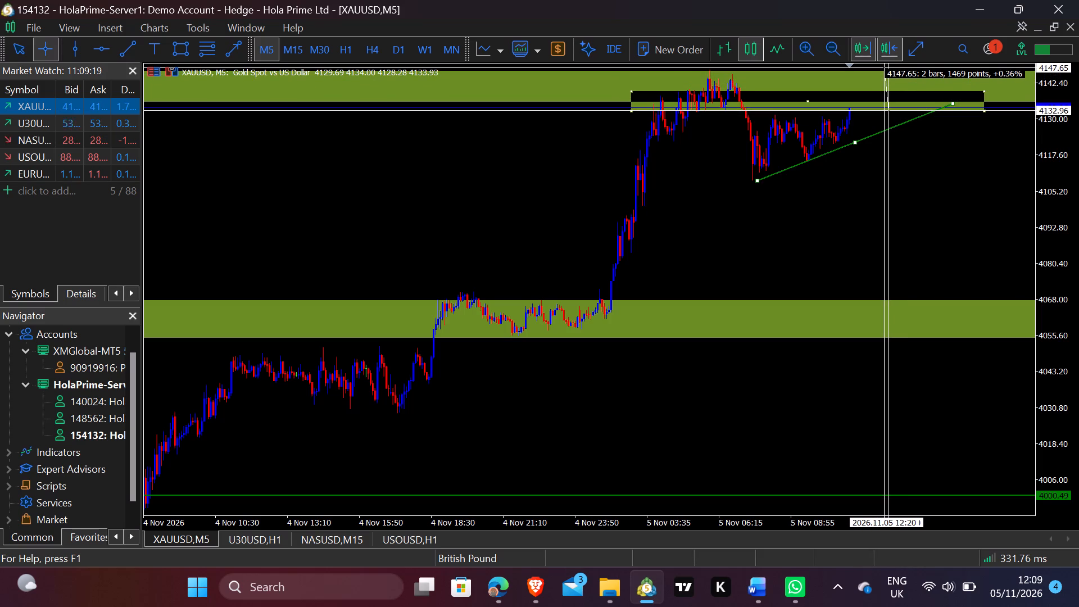
{"action": "left_click_drag", "start_coordinate": [884, 67], "coordinate": [899, 132]}
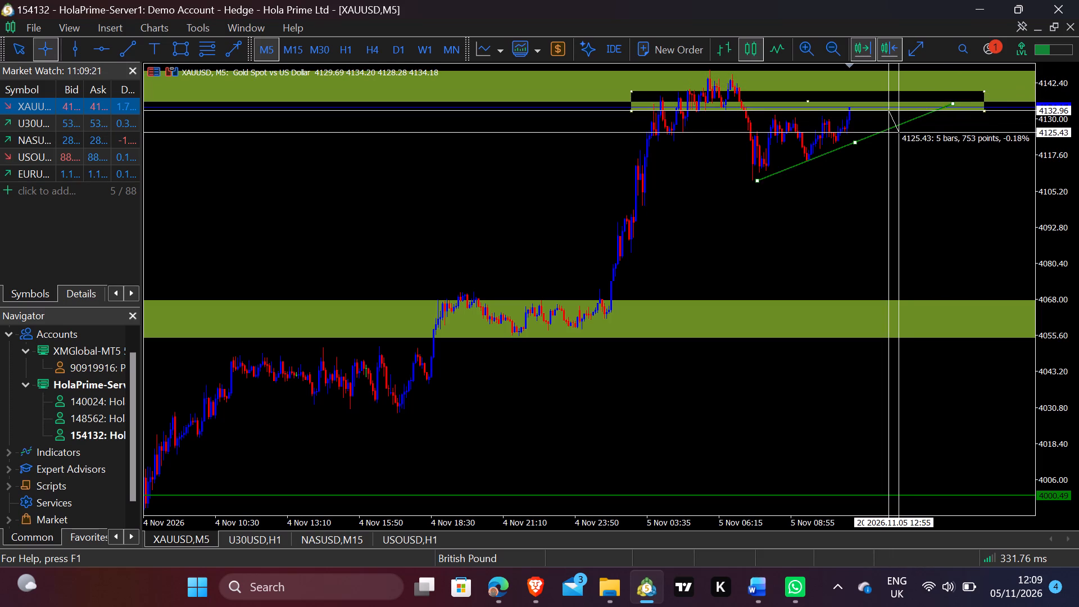
{"action": "left_click_drag", "start_coordinate": [899, 132], "coordinate": [922, 151]}
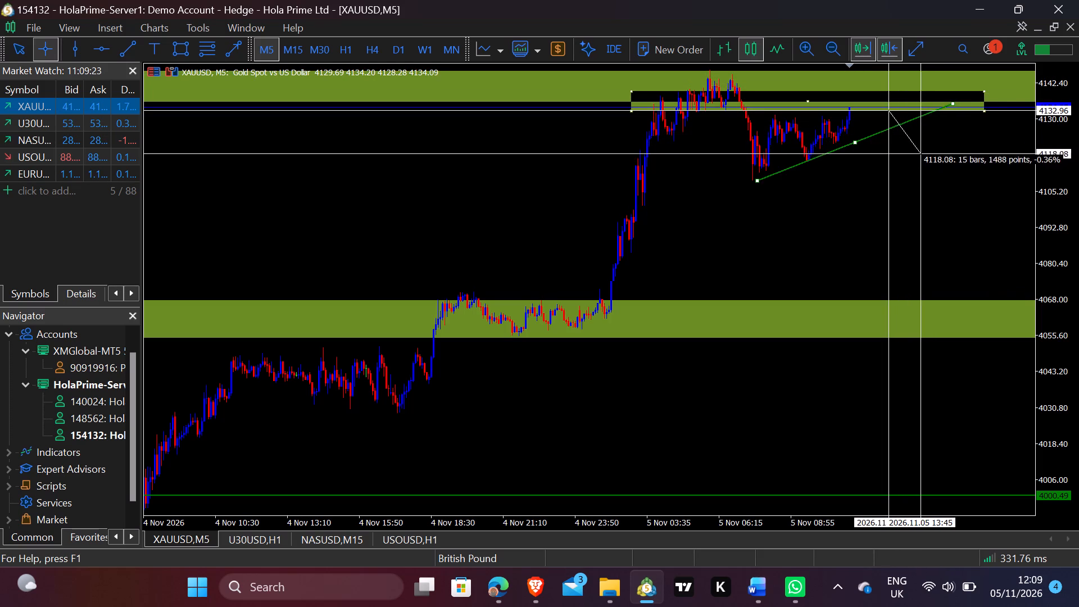
{"action": "left_click_drag", "start_coordinate": [922, 151], "coordinate": [944, 187]}
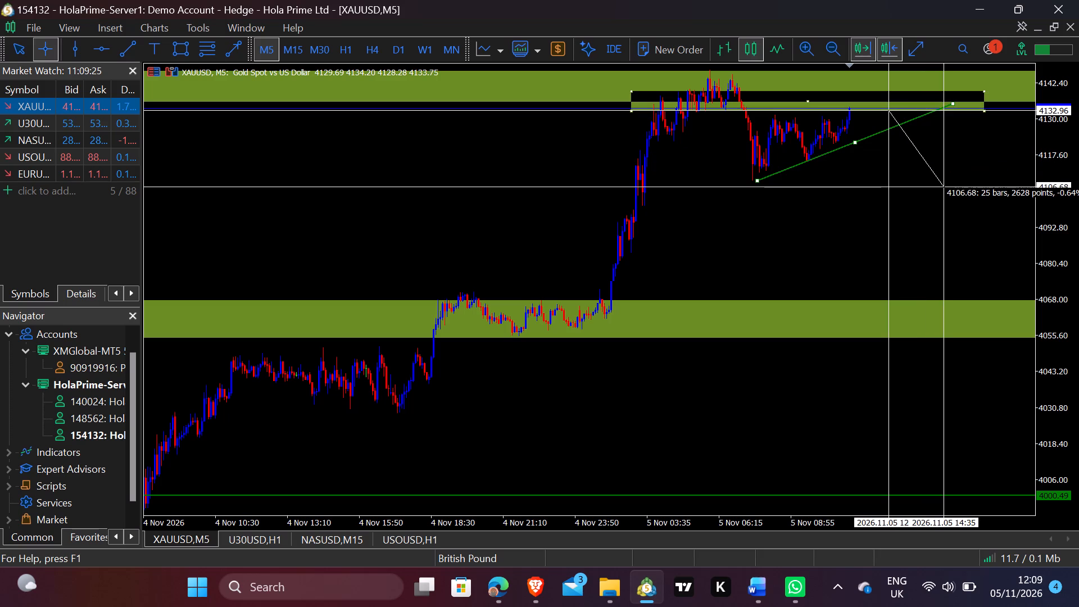
{"action": "left_click_drag", "start_coordinate": [944, 187], "coordinate": [950, 193]}
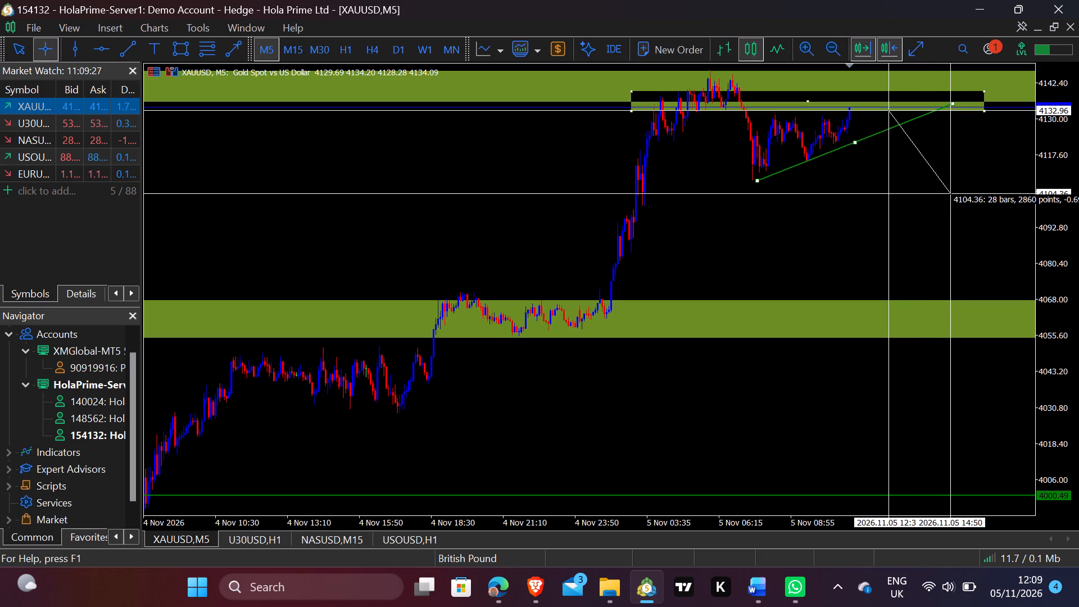
{"action": "left_click_drag", "start_coordinate": [950, 193], "coordinate": [991, 196]}
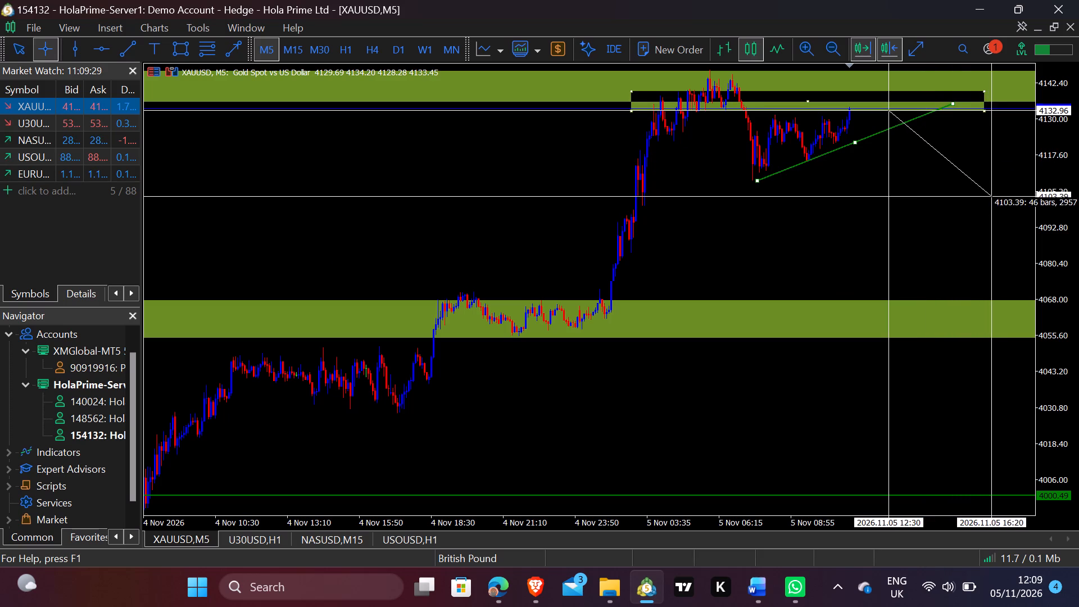
{"action": "left_click_drag", "start_coordinate": [991, 196], "coordinate": [969, 259]}
{"action": "scroll", "coordinate": [980, 212], "scroll_direction": "up", "scroll_amount": 1}
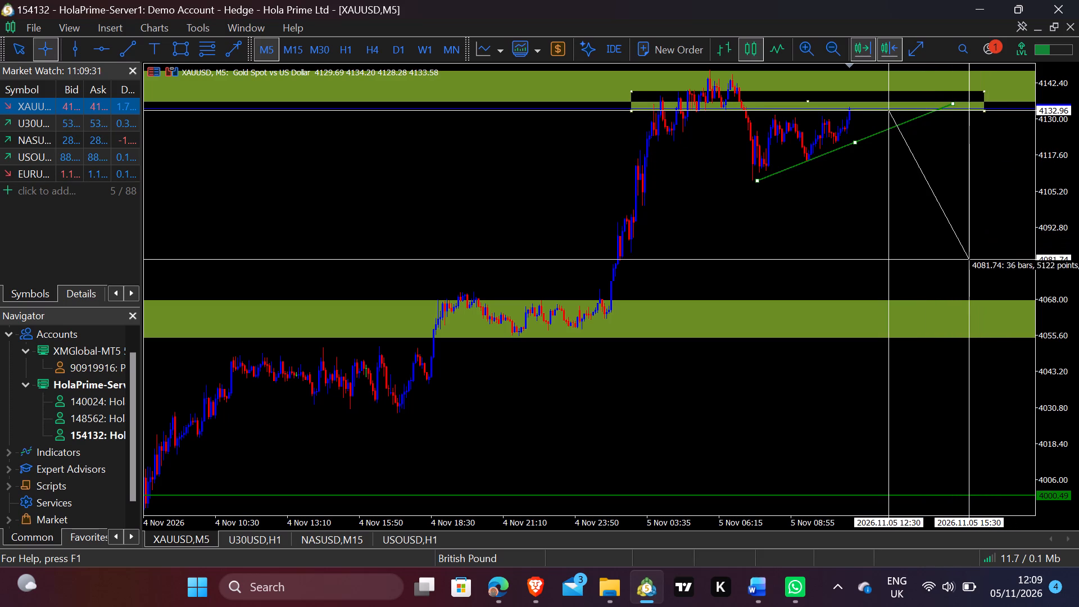
{"action": "scroll", "coordinate": [969, 259], "scroll_direction": "up", "scroll_amount": 1}
{"action": "left_click_drag", "start_coordinate": [969, 259], "coordinate": [955, 291]}
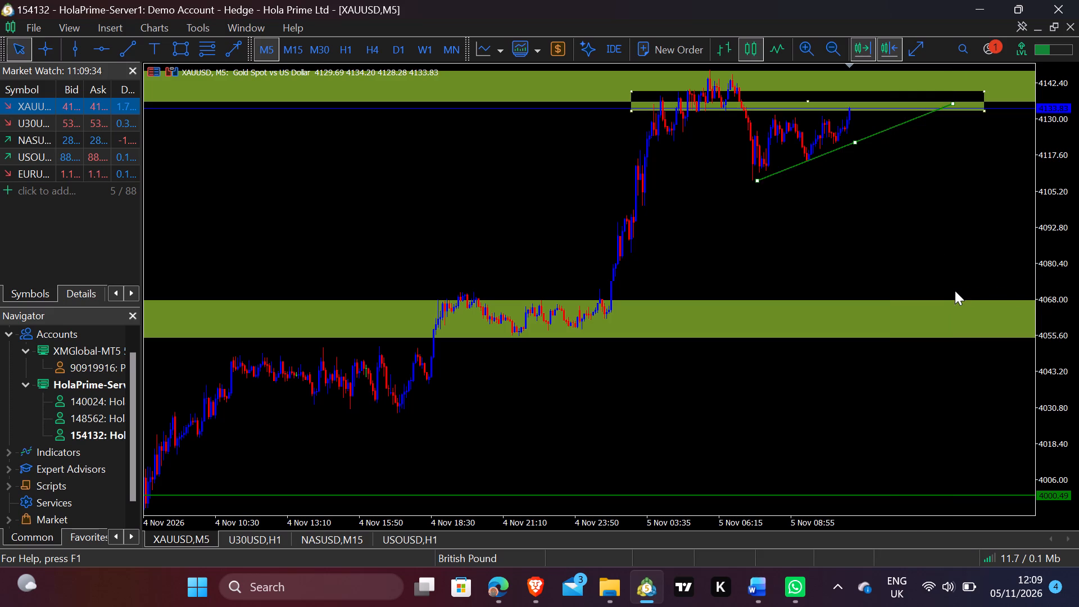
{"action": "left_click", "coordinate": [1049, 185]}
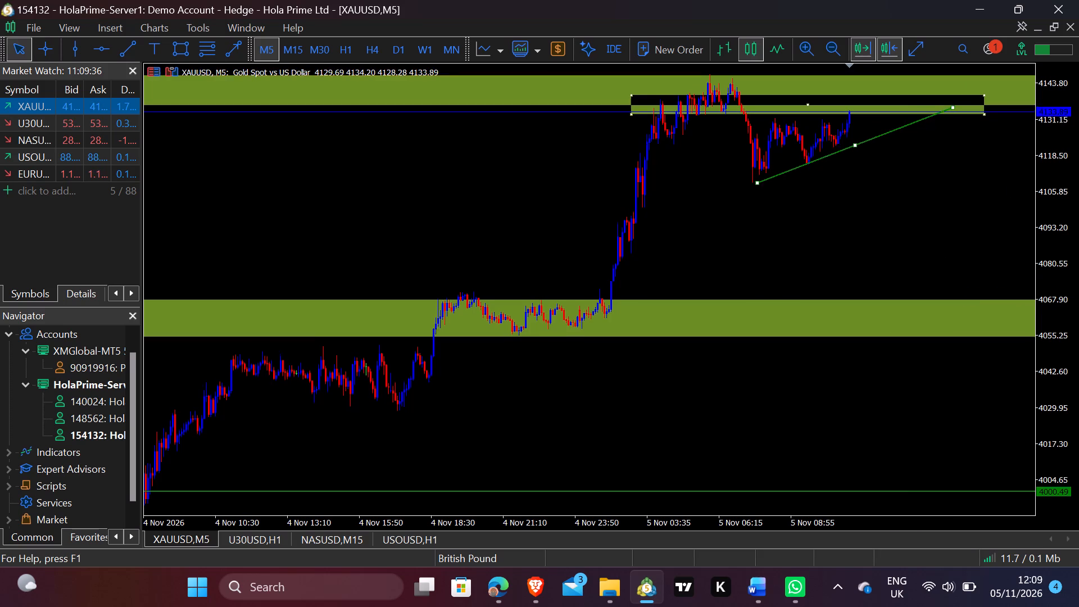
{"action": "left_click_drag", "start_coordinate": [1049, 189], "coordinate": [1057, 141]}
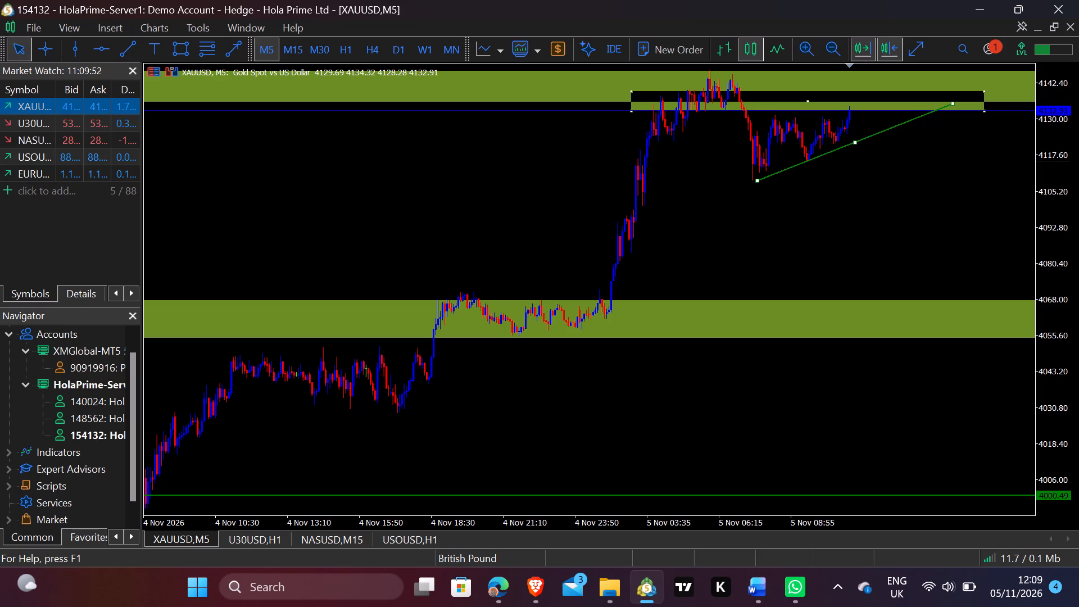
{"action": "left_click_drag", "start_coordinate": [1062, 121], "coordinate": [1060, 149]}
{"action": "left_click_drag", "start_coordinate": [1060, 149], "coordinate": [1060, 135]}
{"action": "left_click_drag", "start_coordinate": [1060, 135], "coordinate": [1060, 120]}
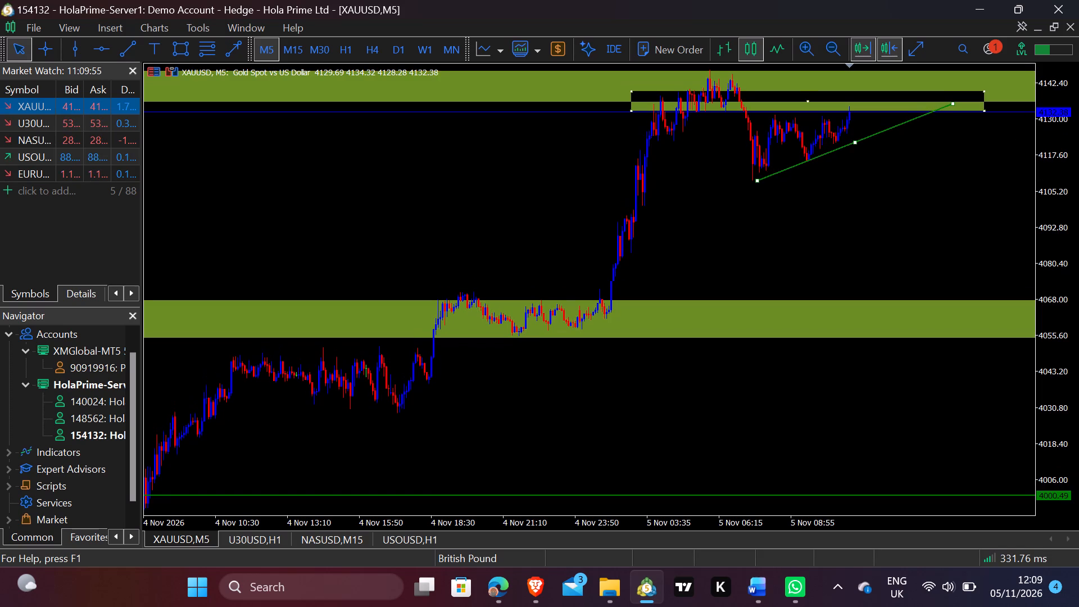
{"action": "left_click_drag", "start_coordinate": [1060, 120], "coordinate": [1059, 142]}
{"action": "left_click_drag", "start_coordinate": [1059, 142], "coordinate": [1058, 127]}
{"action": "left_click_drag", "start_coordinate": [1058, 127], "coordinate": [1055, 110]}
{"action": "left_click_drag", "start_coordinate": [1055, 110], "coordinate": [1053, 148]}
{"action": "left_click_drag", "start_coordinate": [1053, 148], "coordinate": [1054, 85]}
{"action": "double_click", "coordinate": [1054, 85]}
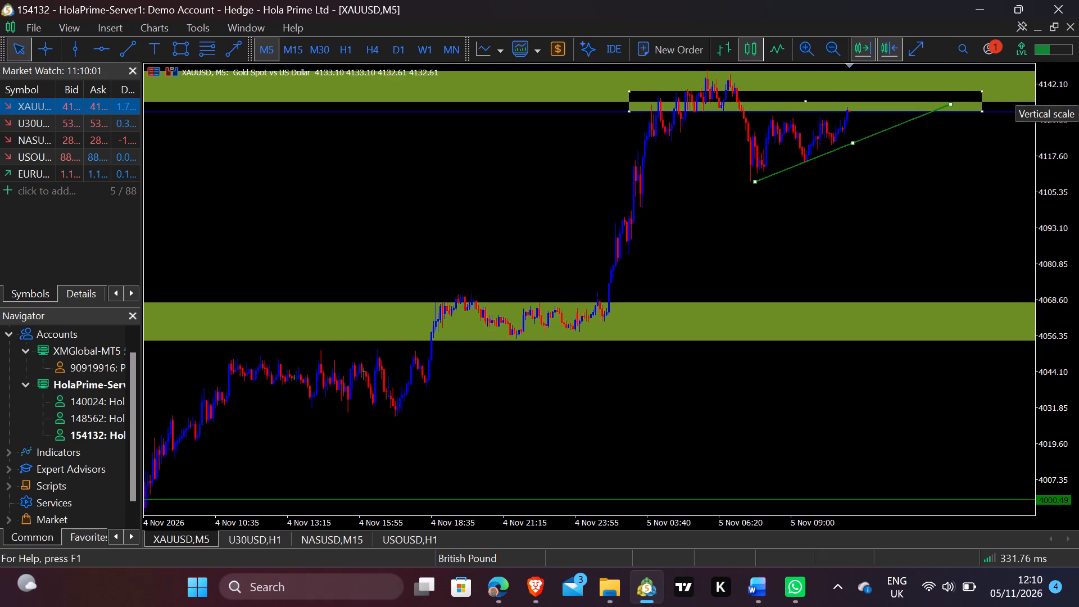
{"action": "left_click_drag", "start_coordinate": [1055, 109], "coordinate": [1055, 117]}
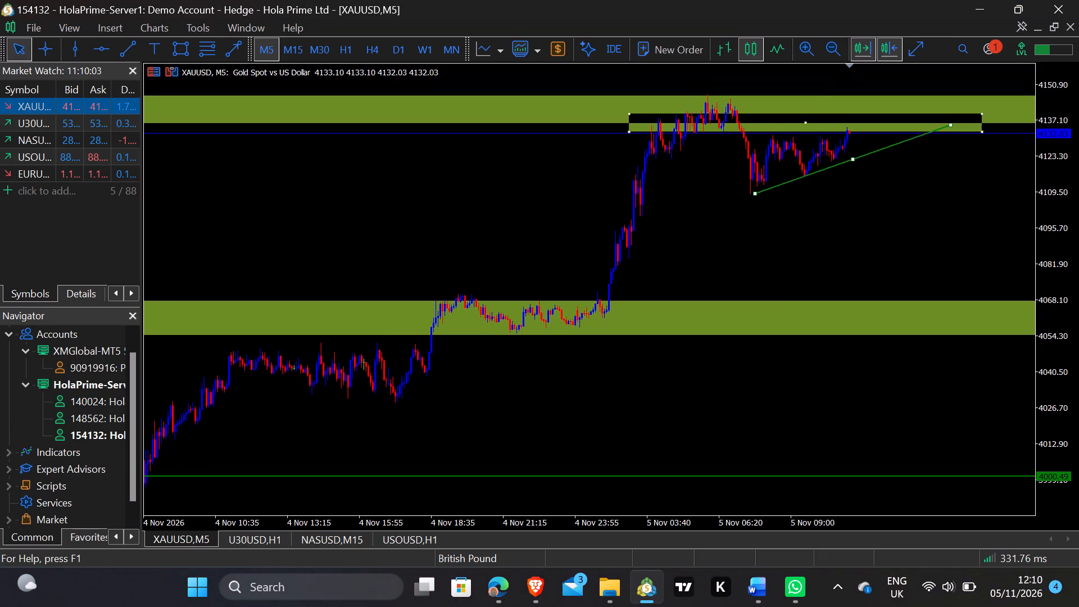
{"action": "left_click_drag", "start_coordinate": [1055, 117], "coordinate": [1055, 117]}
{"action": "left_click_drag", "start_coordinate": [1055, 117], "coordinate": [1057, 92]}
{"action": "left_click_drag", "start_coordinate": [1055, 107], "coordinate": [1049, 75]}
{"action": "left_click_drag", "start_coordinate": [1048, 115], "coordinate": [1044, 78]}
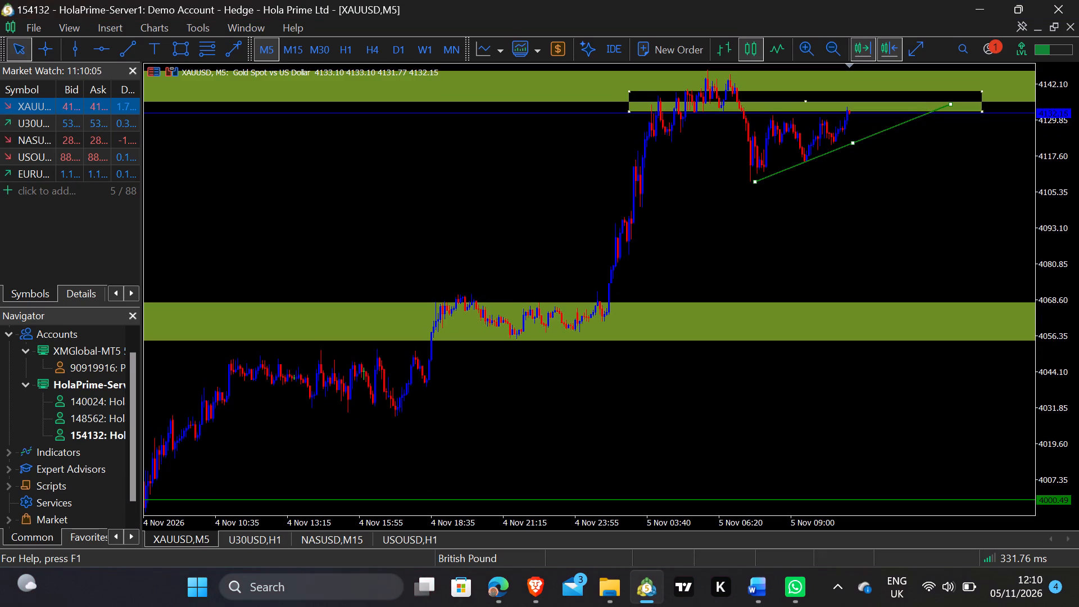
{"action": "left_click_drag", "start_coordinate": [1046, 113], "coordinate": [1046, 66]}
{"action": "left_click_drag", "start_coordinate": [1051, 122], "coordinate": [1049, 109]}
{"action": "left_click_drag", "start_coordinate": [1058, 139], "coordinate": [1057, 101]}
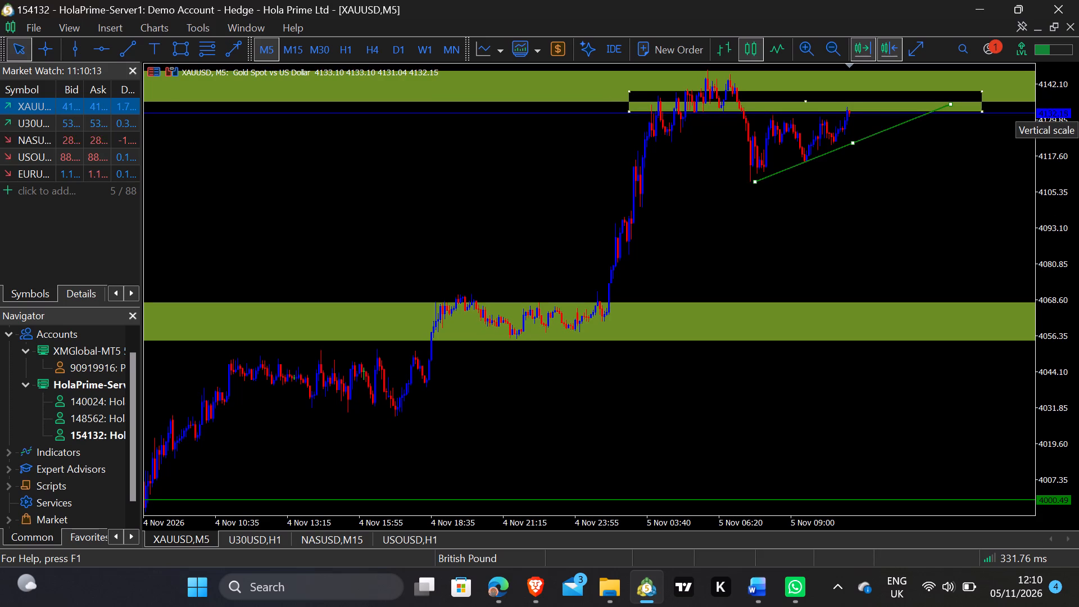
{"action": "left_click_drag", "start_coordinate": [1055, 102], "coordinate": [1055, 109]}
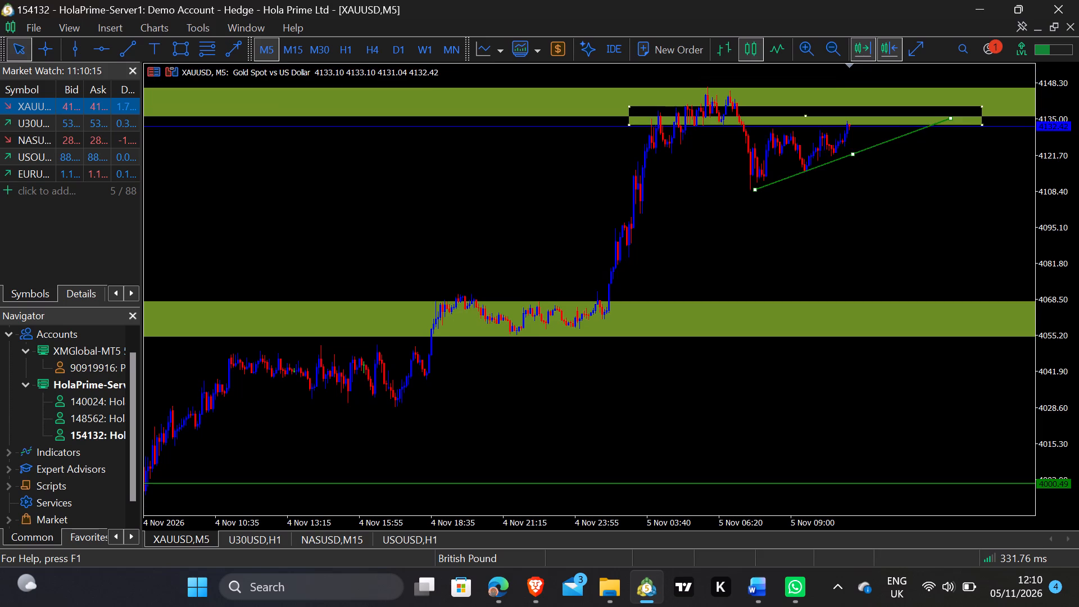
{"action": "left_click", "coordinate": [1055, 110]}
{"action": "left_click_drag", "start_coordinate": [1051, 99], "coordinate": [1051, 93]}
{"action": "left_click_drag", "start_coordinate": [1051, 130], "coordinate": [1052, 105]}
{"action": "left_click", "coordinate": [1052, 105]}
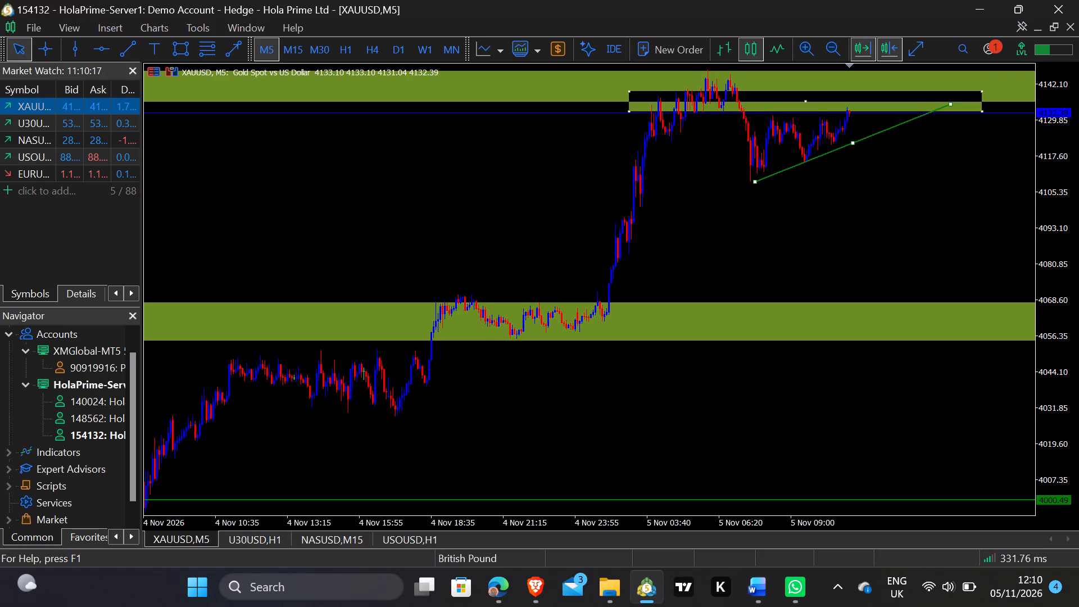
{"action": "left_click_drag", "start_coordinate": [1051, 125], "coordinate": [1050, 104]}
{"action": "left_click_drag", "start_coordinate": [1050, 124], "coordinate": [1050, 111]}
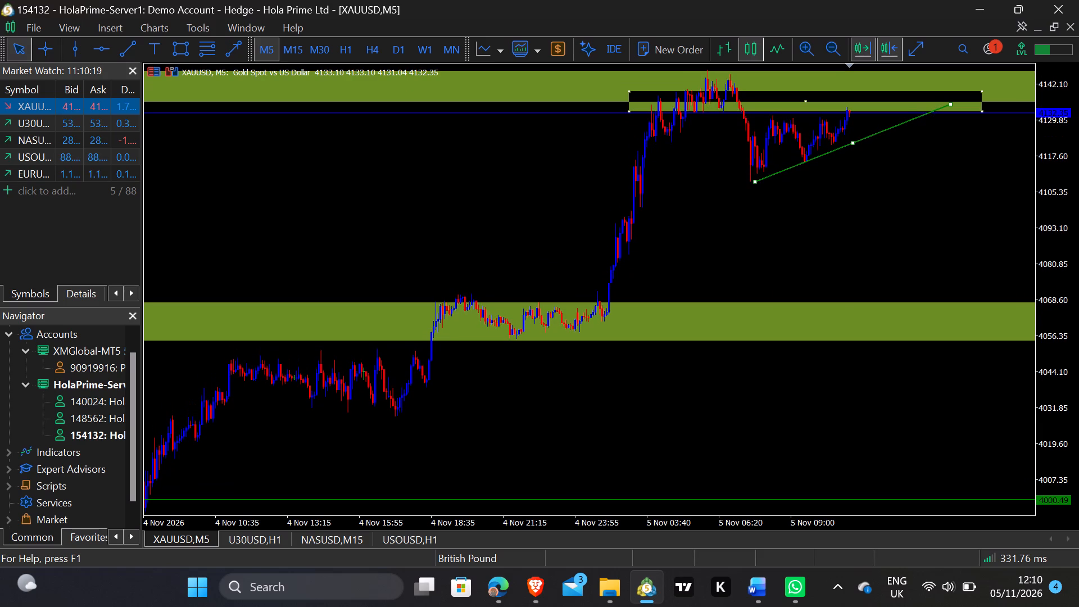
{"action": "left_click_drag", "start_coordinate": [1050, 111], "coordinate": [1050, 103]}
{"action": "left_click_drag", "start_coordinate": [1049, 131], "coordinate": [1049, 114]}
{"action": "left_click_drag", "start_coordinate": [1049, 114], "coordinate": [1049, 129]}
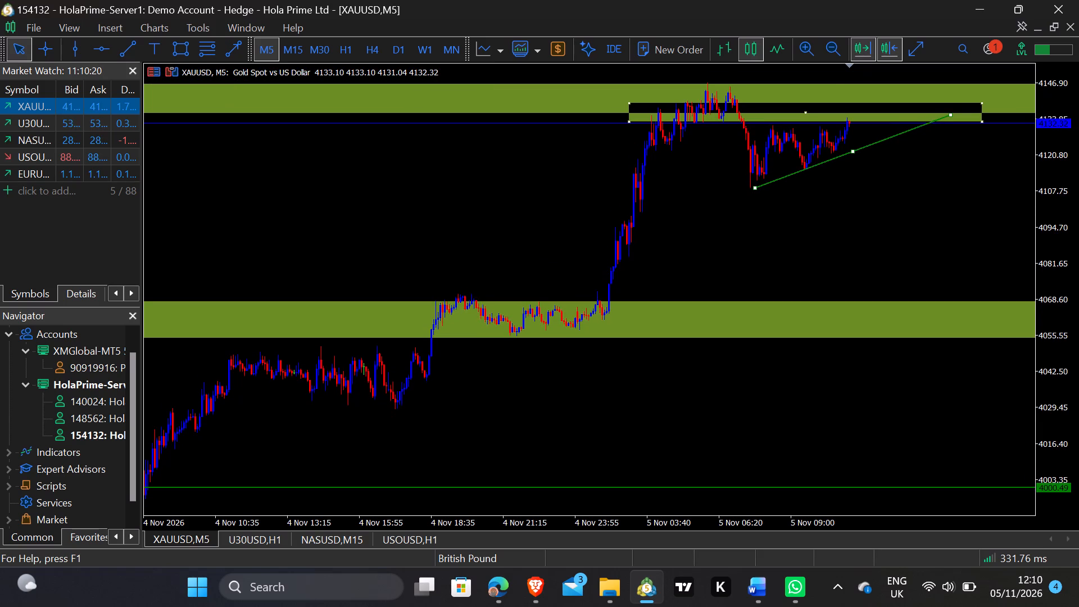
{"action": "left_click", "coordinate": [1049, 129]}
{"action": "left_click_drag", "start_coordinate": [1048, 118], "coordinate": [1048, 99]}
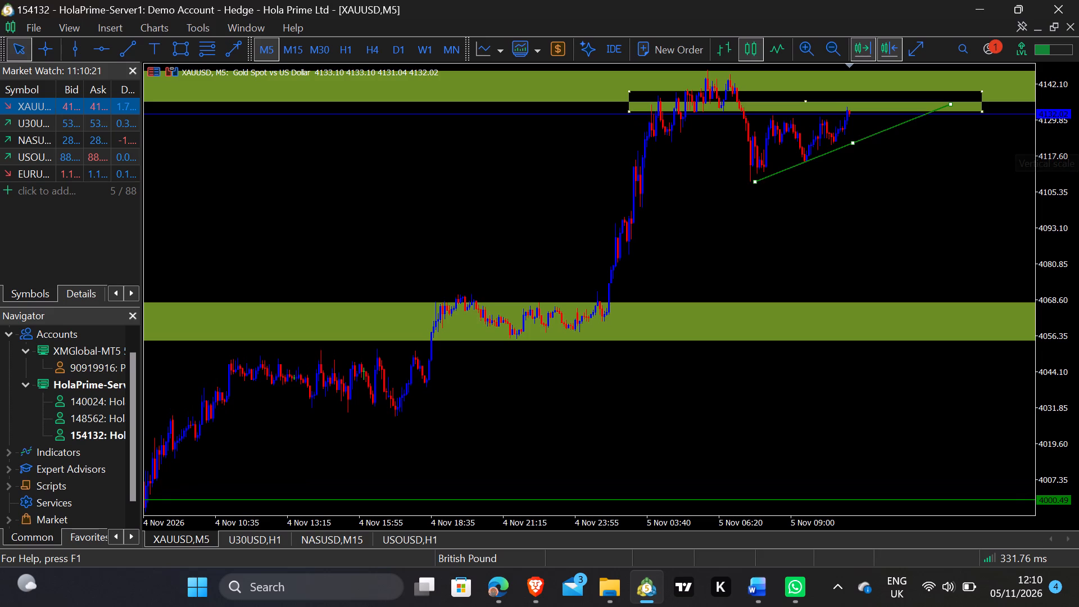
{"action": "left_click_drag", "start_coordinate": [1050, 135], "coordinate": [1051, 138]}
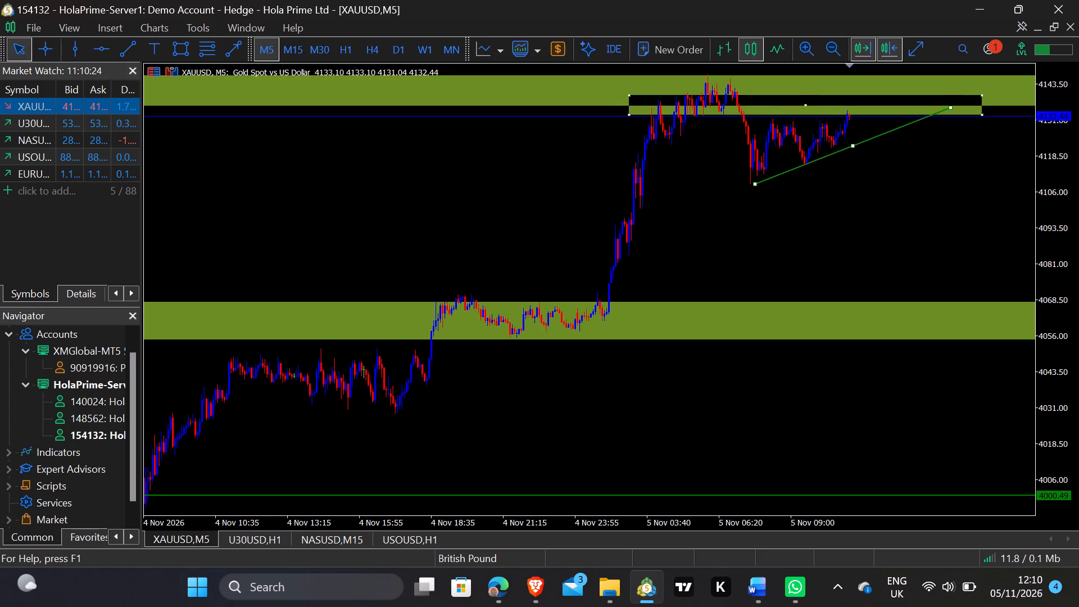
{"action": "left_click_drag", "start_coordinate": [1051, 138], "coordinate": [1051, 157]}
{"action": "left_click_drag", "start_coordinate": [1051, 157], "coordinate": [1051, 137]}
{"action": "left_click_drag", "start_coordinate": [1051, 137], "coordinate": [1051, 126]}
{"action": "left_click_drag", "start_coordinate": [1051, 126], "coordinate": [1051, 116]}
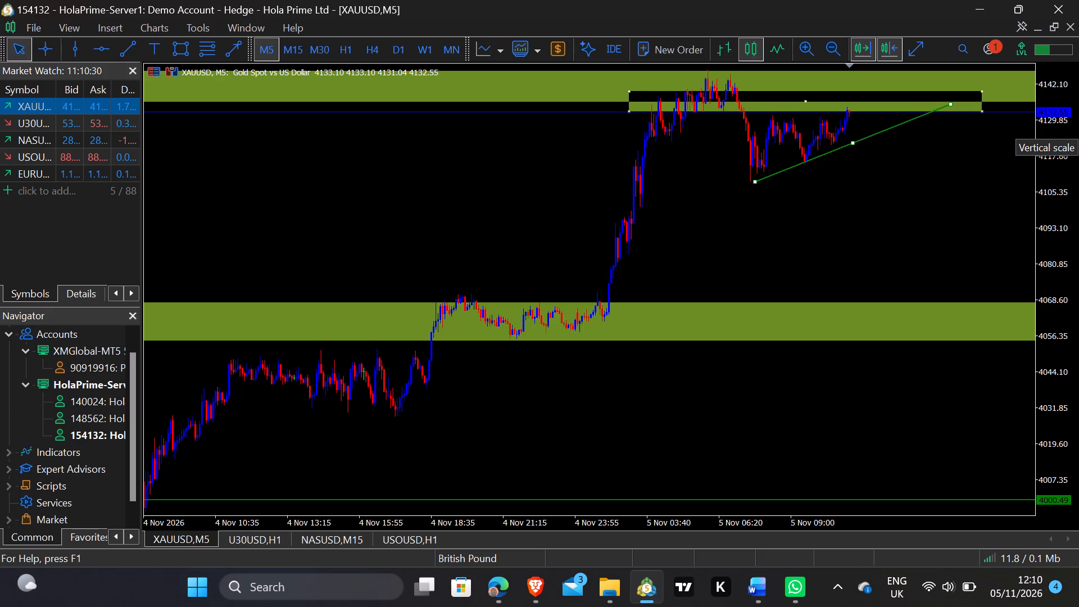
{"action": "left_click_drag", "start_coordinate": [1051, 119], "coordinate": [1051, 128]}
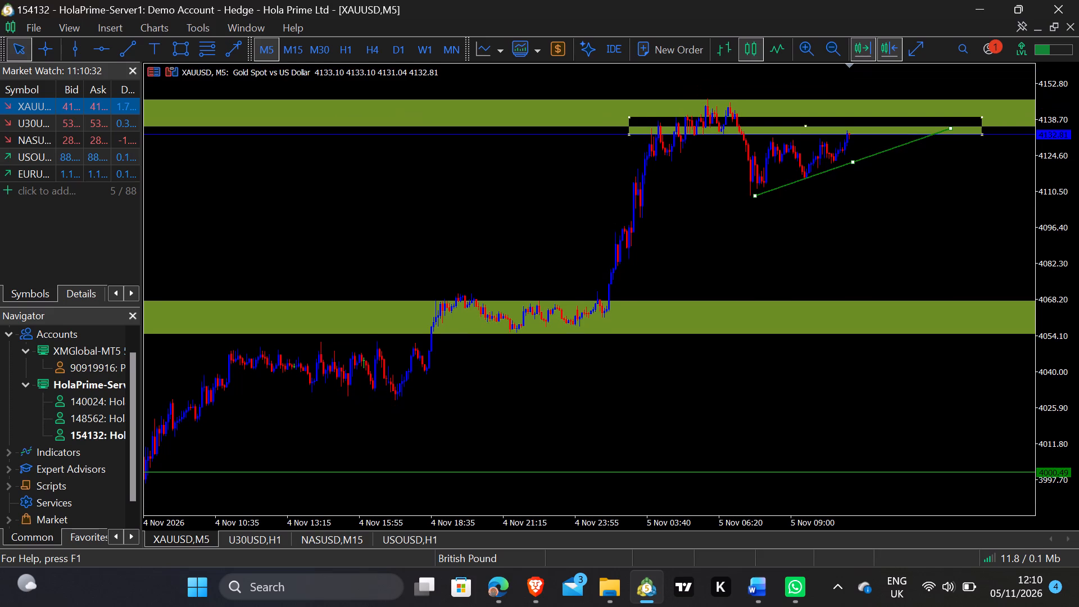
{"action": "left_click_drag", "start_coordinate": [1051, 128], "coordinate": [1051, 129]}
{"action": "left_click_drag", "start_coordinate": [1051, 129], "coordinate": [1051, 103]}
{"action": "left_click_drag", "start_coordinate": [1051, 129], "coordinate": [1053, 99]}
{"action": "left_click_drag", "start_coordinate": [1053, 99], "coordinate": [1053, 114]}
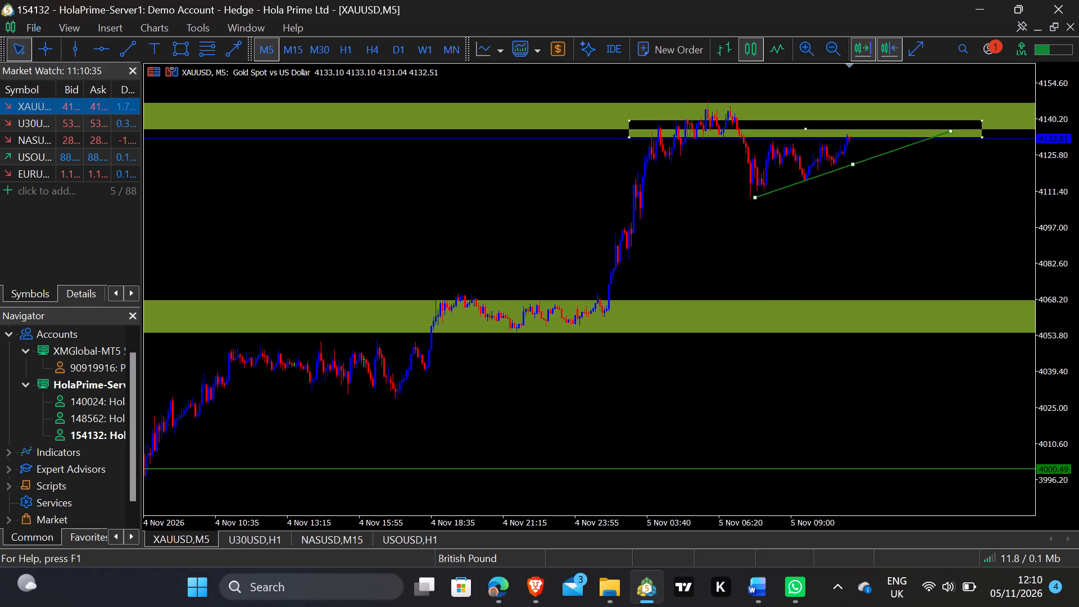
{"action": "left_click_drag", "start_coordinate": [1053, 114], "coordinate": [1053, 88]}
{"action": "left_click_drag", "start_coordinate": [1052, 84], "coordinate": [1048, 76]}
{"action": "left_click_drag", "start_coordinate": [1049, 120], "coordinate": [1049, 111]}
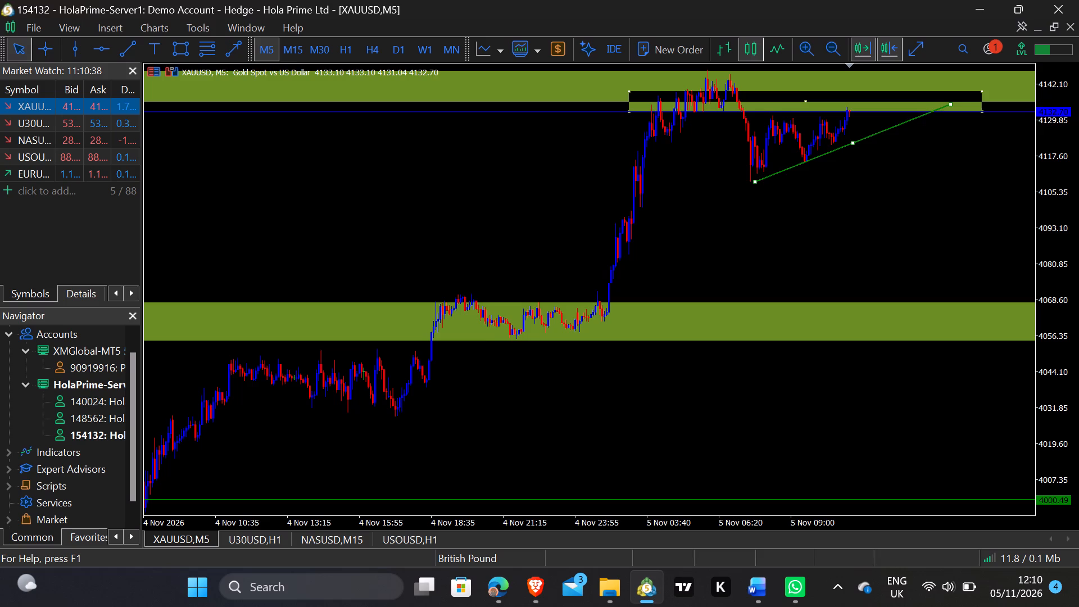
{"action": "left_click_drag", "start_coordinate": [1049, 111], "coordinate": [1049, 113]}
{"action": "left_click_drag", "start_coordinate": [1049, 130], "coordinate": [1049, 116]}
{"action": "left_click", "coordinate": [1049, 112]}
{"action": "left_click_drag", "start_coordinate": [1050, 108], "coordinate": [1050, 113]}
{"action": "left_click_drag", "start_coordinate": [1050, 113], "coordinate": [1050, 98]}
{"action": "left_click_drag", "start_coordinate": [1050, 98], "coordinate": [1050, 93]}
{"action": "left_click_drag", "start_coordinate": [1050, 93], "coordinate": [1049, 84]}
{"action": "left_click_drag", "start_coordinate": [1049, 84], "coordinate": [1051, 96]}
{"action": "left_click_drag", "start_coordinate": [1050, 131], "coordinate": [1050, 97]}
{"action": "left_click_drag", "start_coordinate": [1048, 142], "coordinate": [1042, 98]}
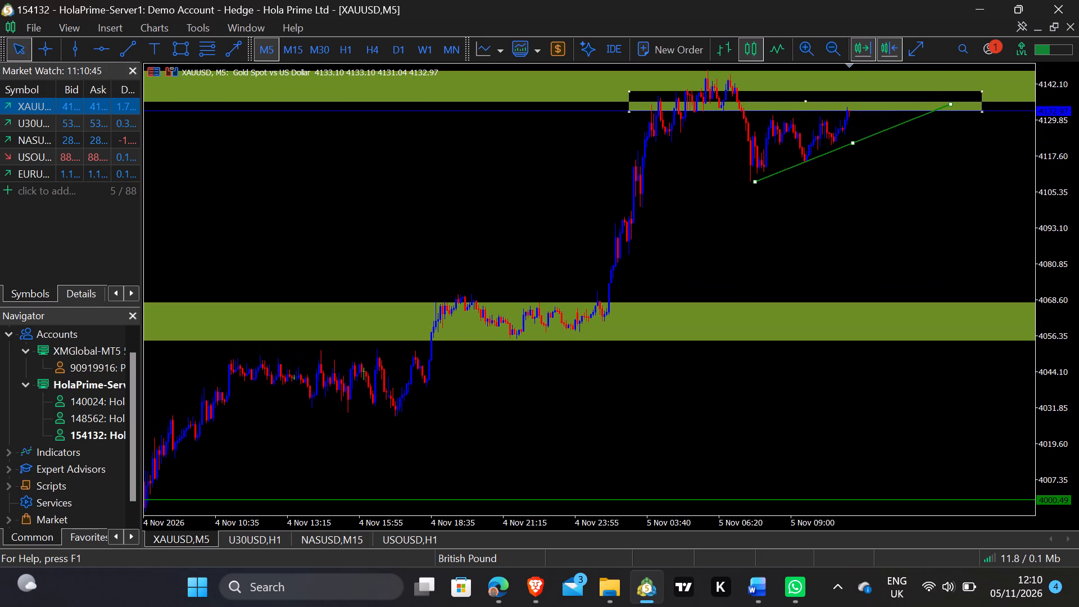
Fine-tune the small rectangle zone's lower forward corner so it ends slightly further past the trendline's tip, near the current price level.
{"action": "left_click_drag", "start_coordinate": [1042, 98], "coordinate": [1042, 97]}
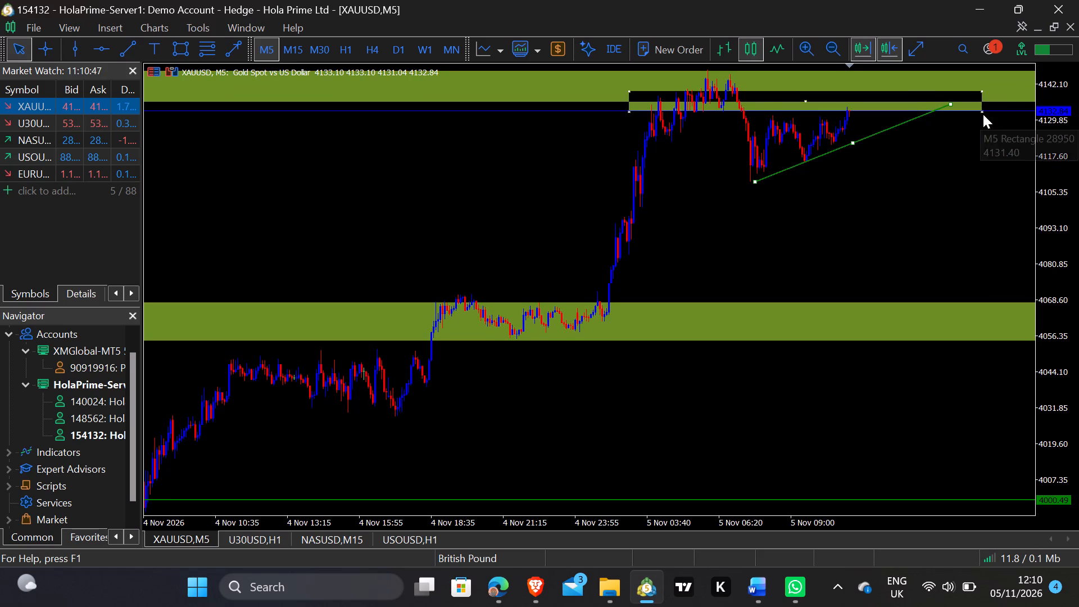
{"action": "left_click_drag", "start_coordinate": [982, 112], "coordinate": [994, 112]}
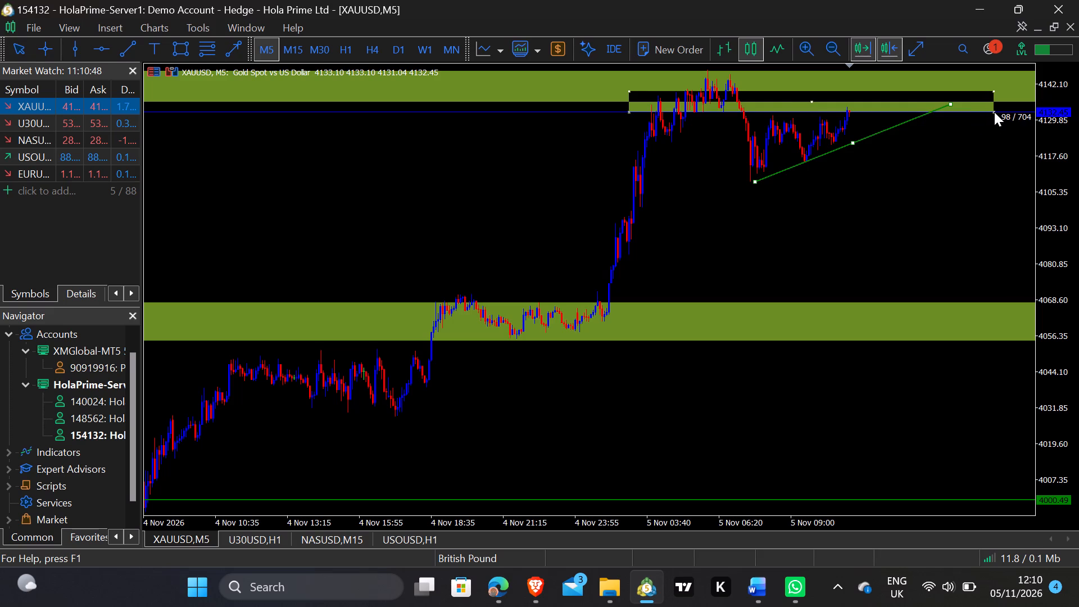
{"action": "left_click_drag", "start_coordinate": [994, 112], "coordinate": [995, 112]}
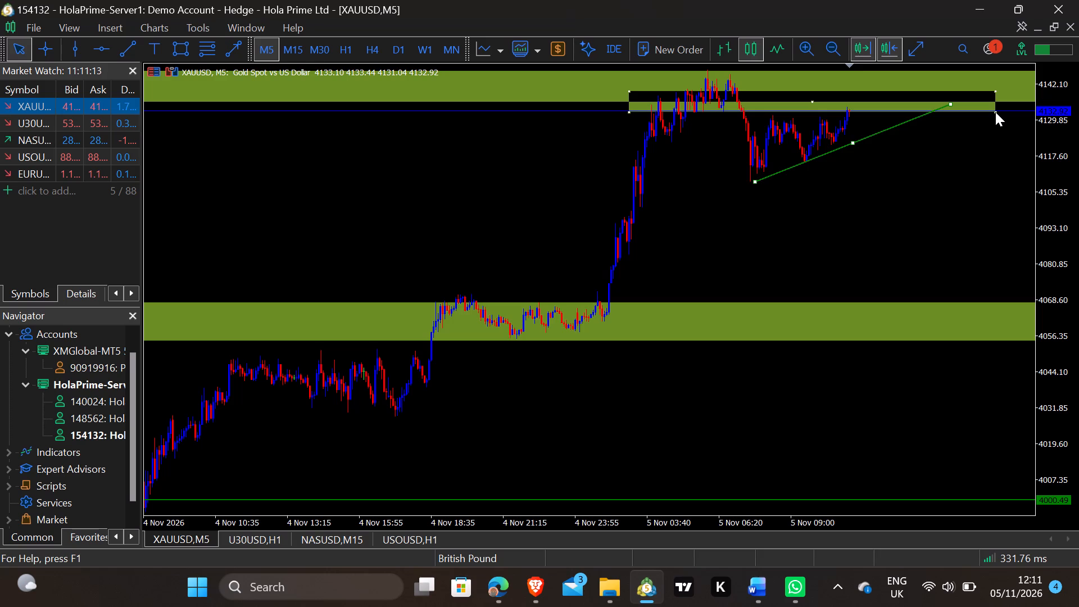
{"action": "left_click_drag", "start_coordinate": [995, 112], "coordinate": [973, 108]}
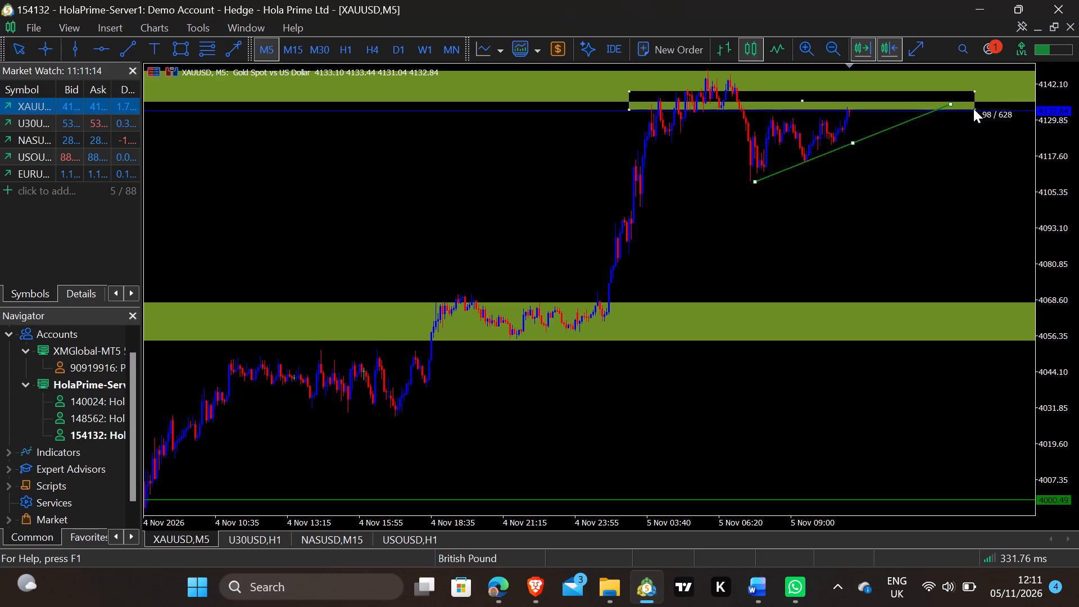
{"action": "left_click_drag", "start_coordinate": [973, 108], "coordinate": [987, 112]}
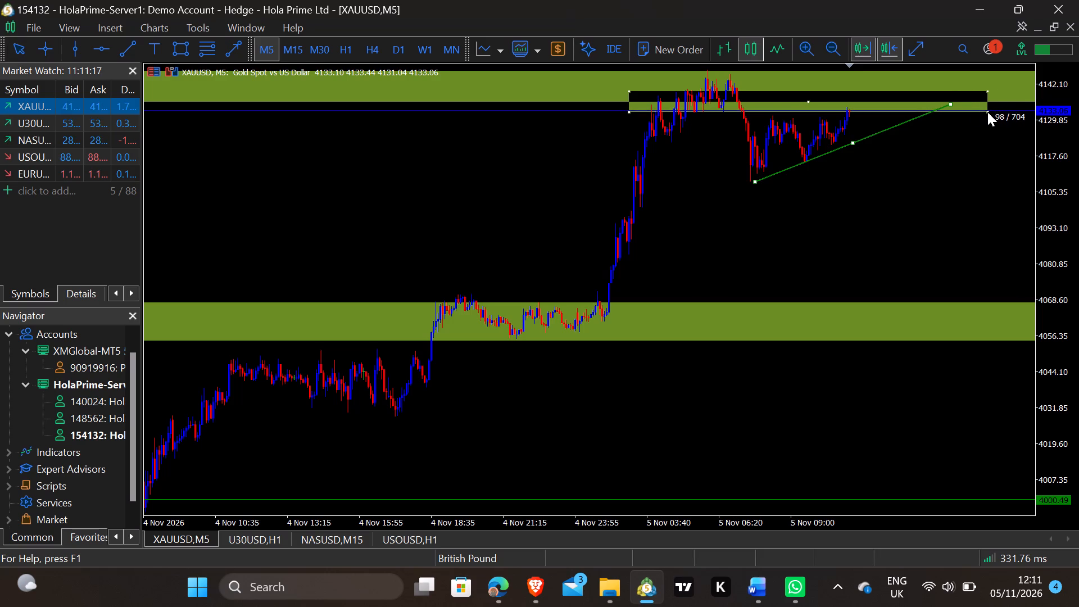
{"action": "left_click_drag", "start_coordinate": [987, 112], "coordinate": [988, 112]}
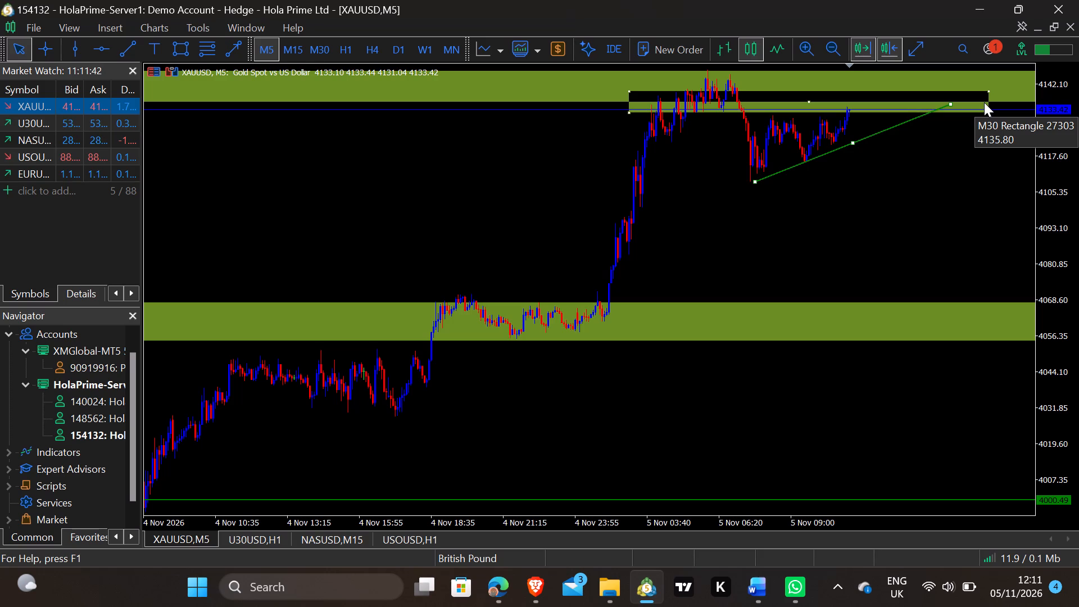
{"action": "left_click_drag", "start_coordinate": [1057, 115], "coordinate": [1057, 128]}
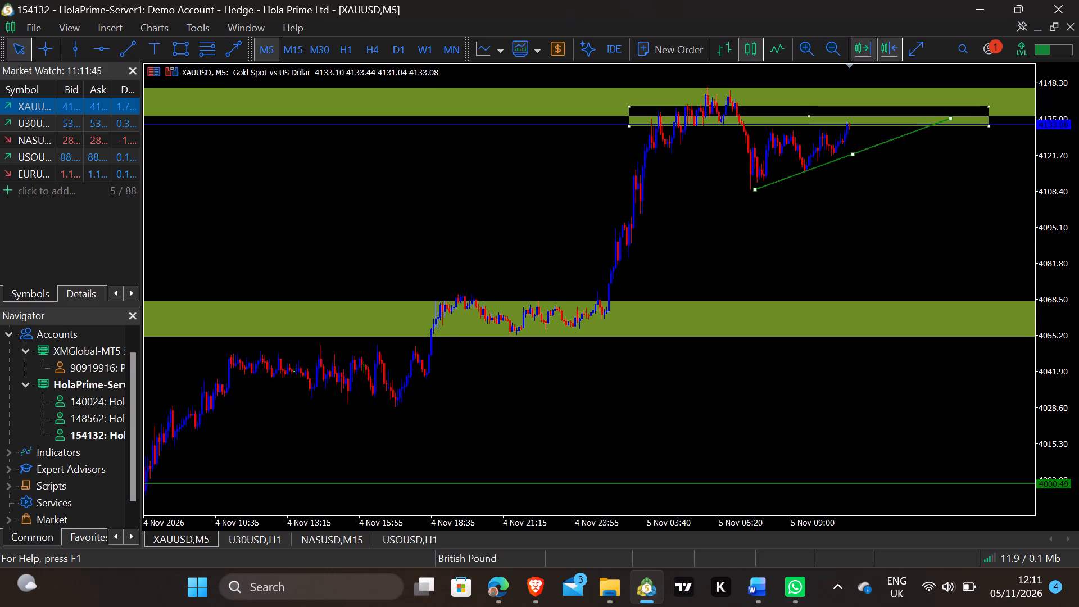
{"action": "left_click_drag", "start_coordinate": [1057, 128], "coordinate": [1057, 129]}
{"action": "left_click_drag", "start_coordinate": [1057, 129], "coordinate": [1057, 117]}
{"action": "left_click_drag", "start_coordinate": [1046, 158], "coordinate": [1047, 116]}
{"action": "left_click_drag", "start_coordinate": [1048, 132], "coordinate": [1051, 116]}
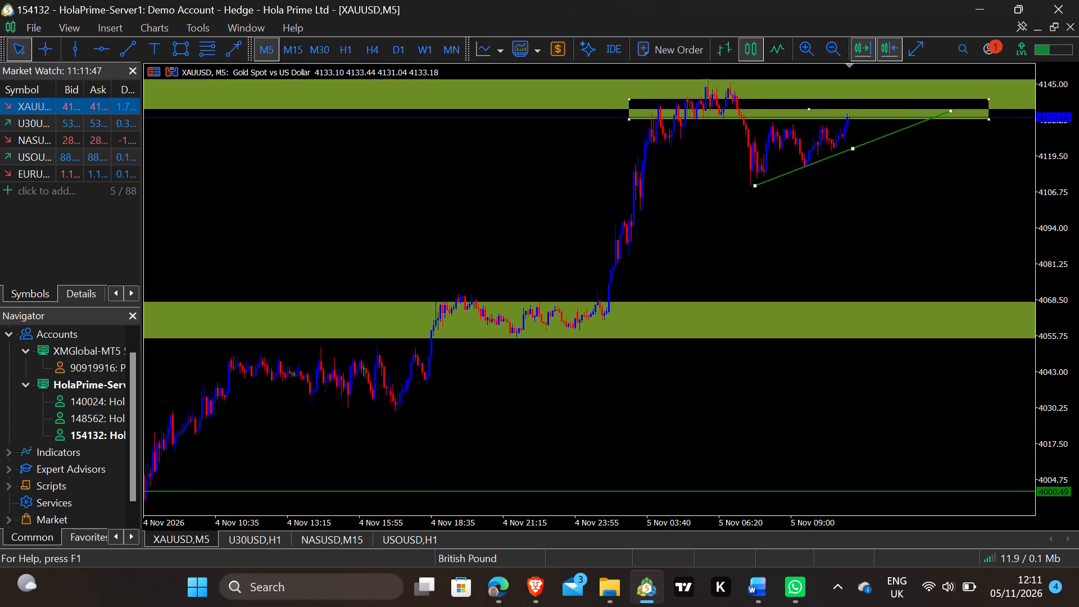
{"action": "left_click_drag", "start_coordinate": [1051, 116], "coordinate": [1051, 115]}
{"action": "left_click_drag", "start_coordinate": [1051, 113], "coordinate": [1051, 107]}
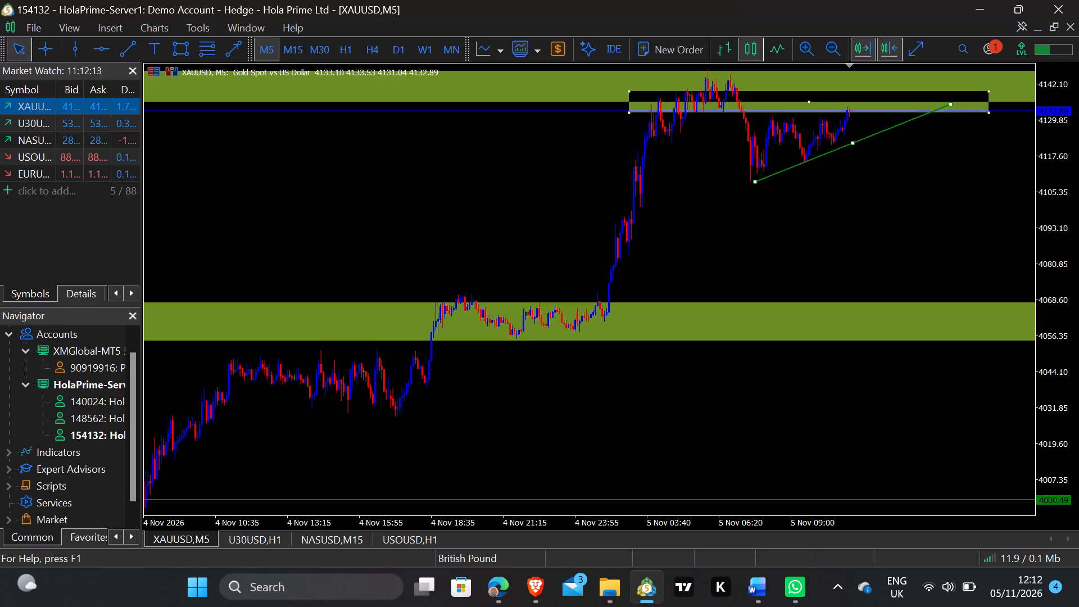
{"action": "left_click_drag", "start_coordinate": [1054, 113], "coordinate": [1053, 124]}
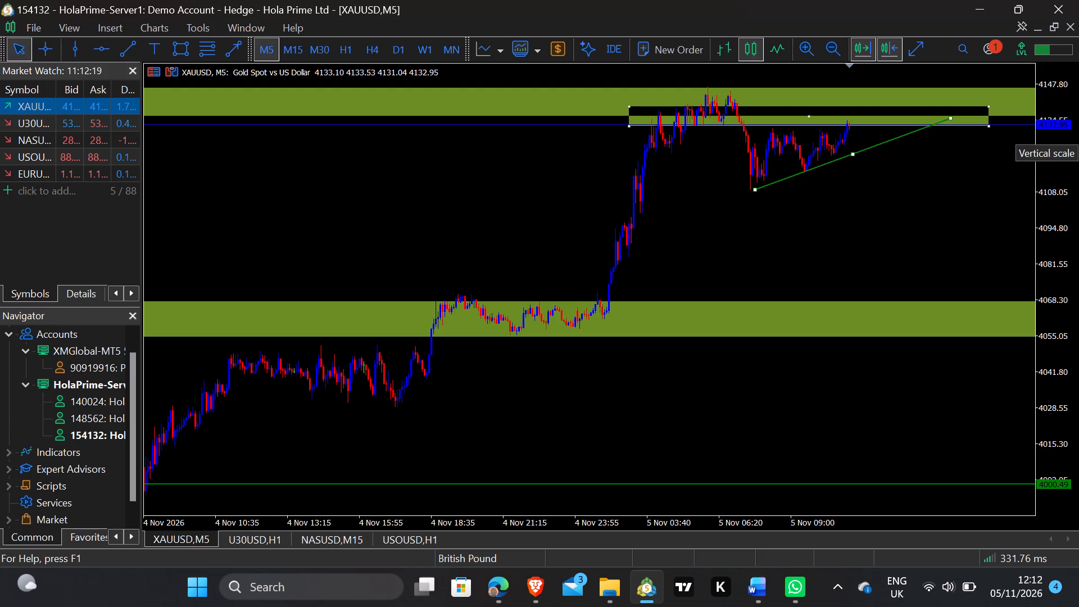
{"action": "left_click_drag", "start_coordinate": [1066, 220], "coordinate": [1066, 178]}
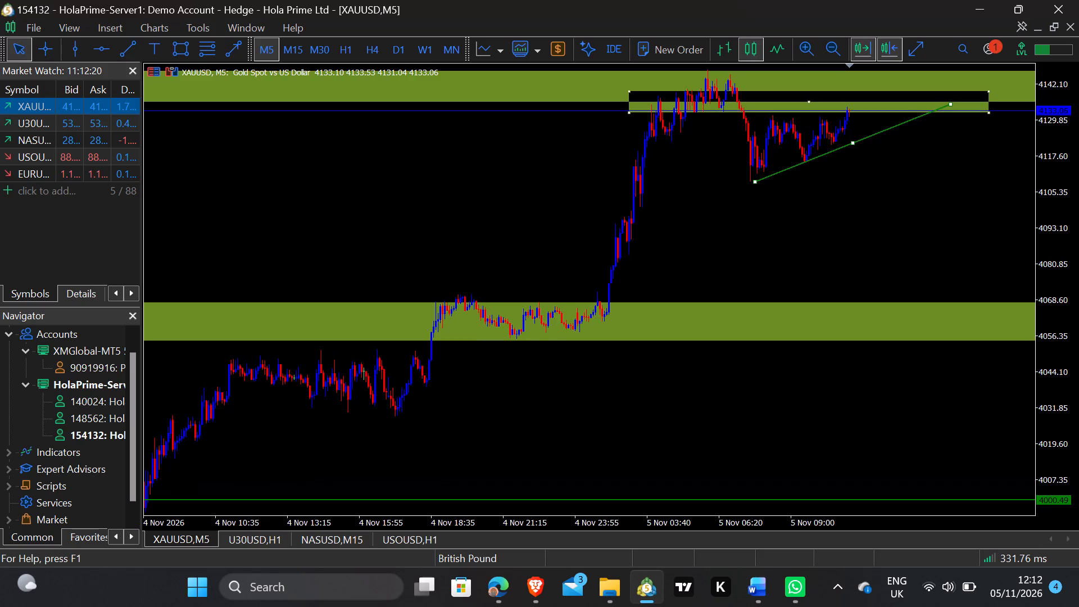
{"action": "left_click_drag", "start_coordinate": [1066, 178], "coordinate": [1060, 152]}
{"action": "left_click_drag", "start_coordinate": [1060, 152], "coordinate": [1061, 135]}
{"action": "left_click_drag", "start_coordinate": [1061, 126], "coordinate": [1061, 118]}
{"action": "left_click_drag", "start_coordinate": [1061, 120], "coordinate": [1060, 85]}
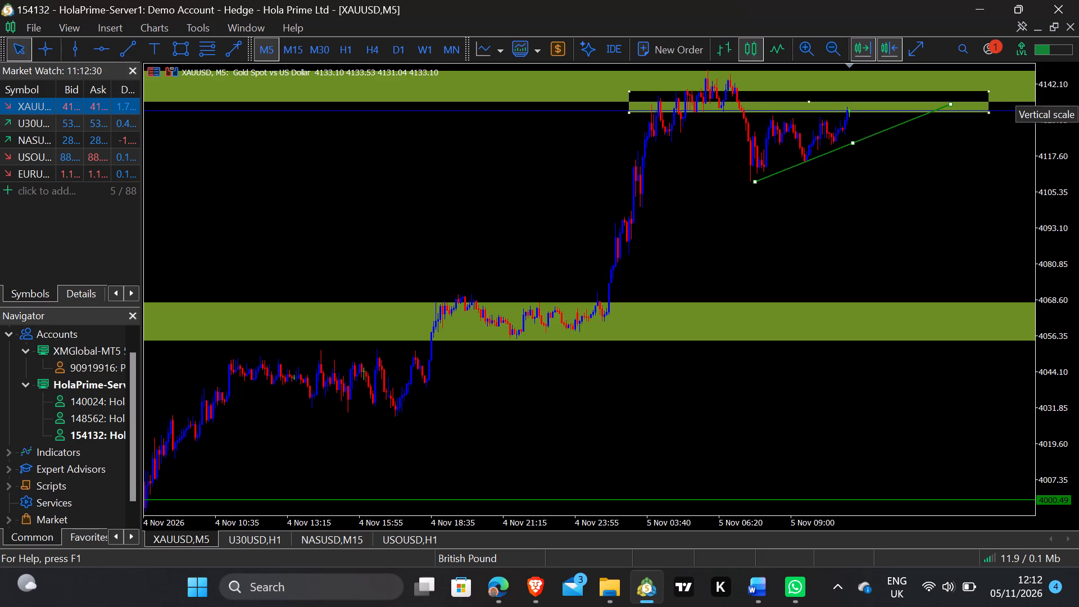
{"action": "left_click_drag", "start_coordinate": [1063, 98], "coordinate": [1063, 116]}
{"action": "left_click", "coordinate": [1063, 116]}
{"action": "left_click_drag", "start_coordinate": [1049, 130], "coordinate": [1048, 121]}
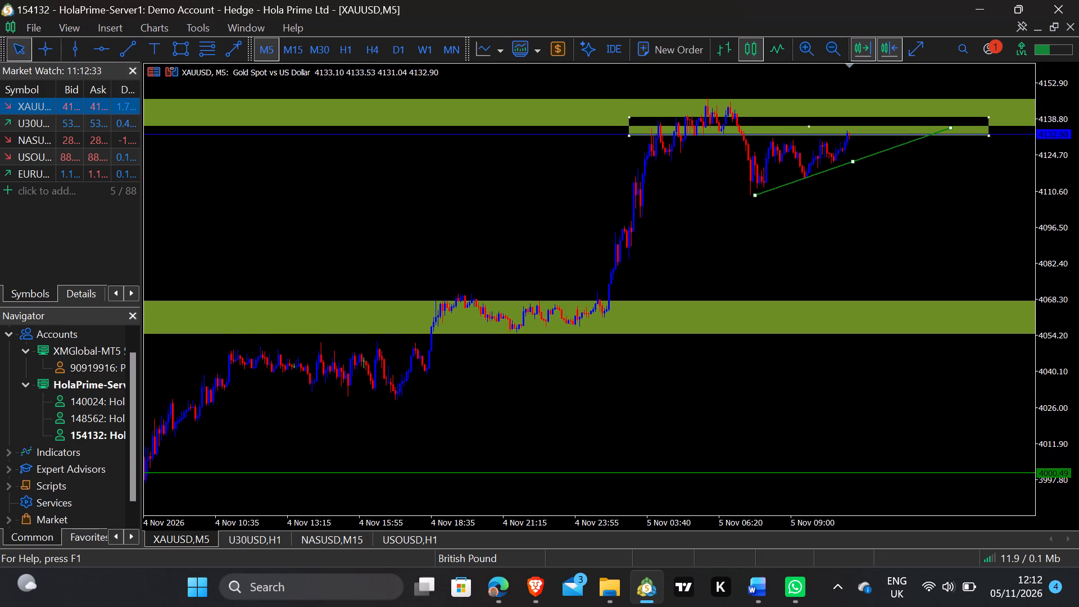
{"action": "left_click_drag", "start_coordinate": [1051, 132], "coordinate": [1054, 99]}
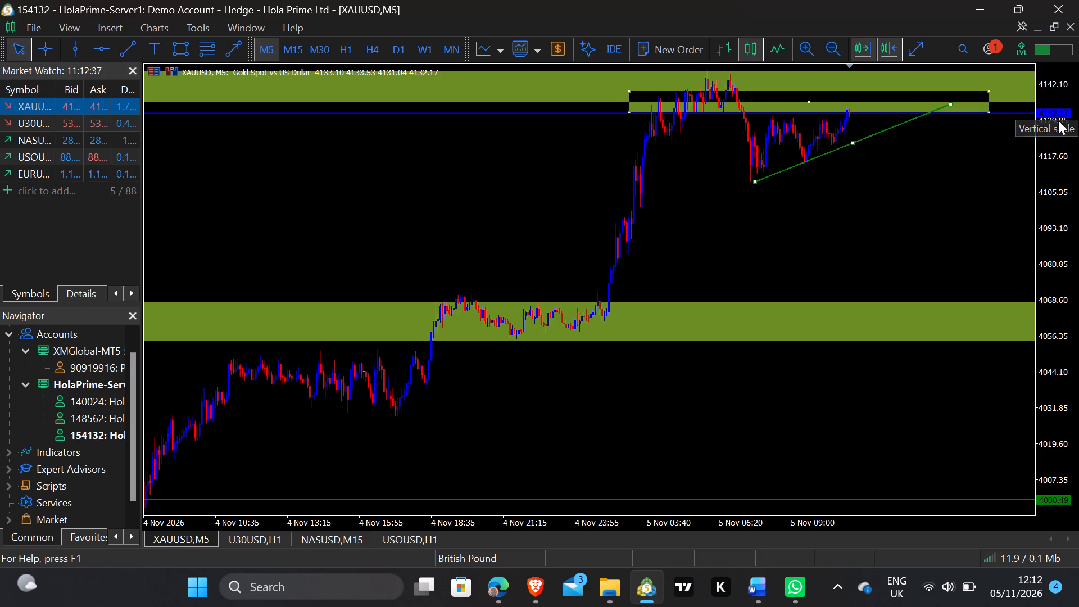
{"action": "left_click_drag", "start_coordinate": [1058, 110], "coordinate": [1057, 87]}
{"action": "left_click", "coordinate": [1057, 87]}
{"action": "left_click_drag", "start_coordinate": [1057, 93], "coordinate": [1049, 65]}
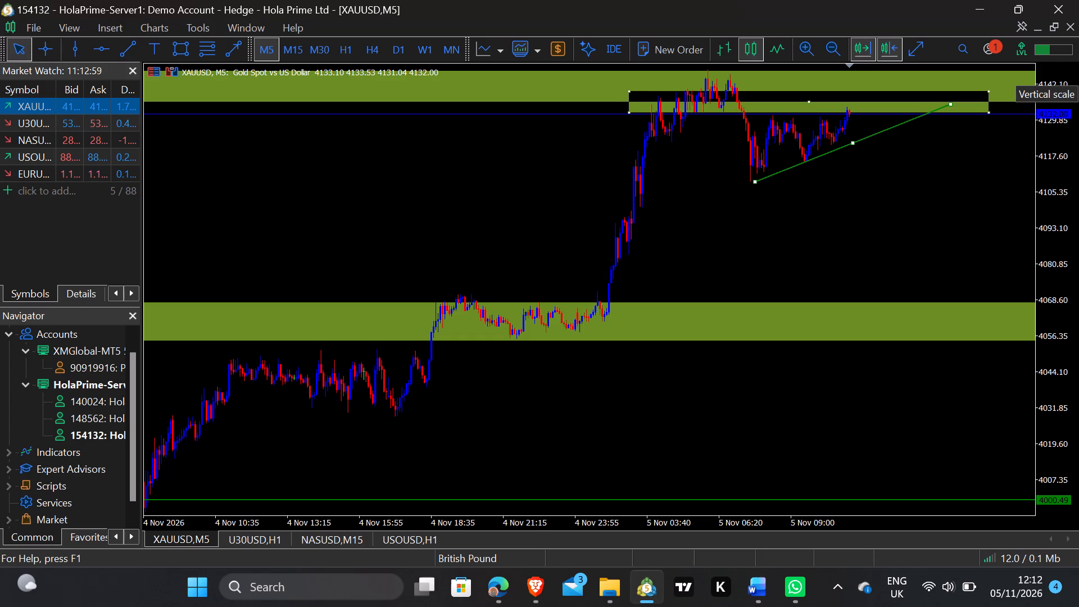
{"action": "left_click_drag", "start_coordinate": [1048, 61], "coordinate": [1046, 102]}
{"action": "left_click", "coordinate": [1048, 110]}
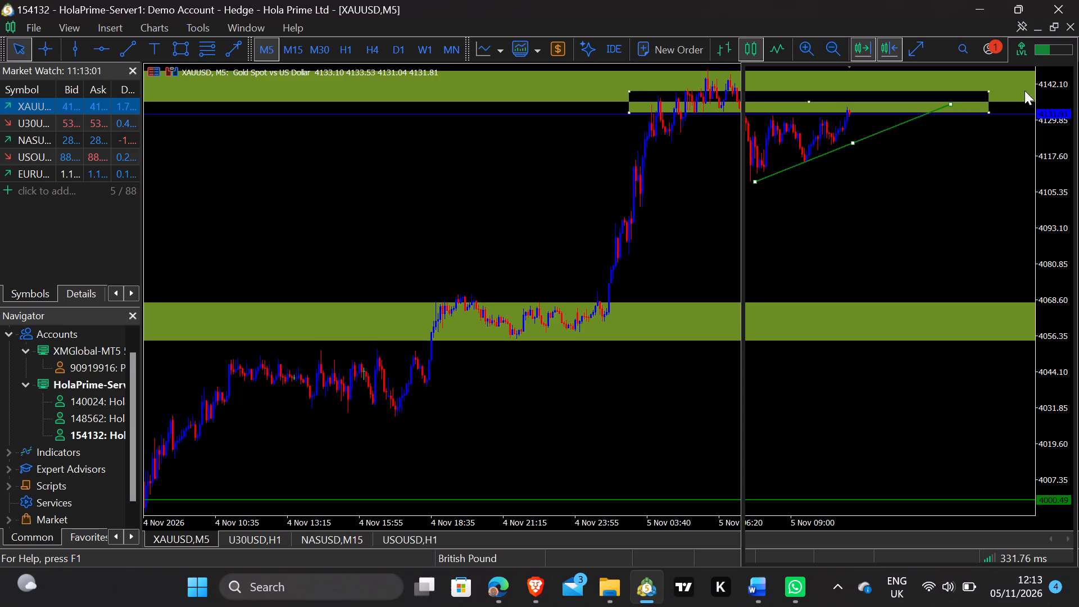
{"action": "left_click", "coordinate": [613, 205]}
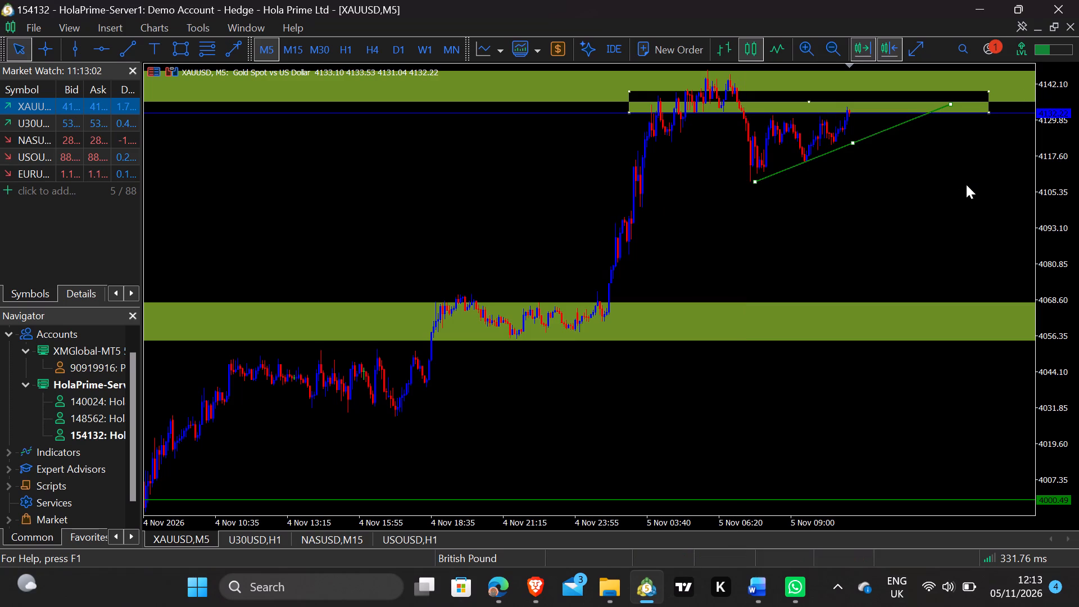
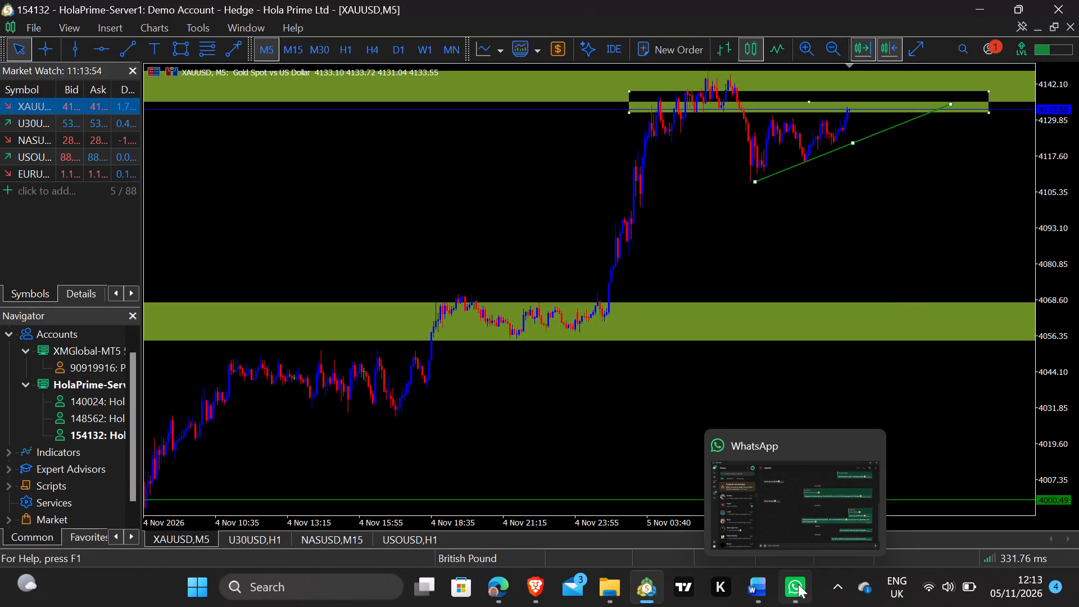
Switch to the NASUSD M15 chart to view its price action and marked zones.
{"action": "left_click", "coordinate": [360, 538]}
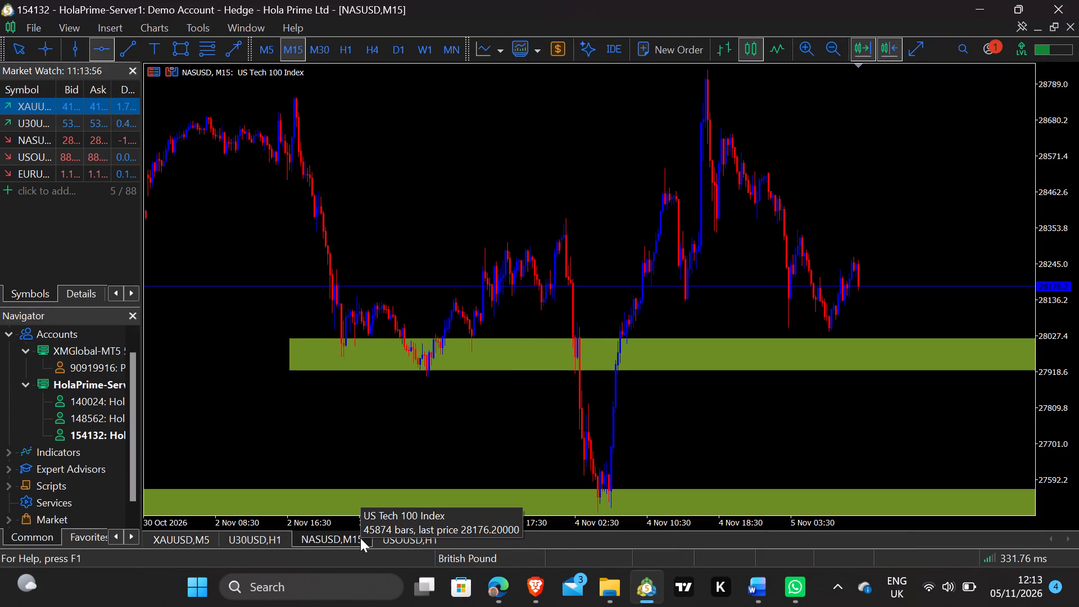
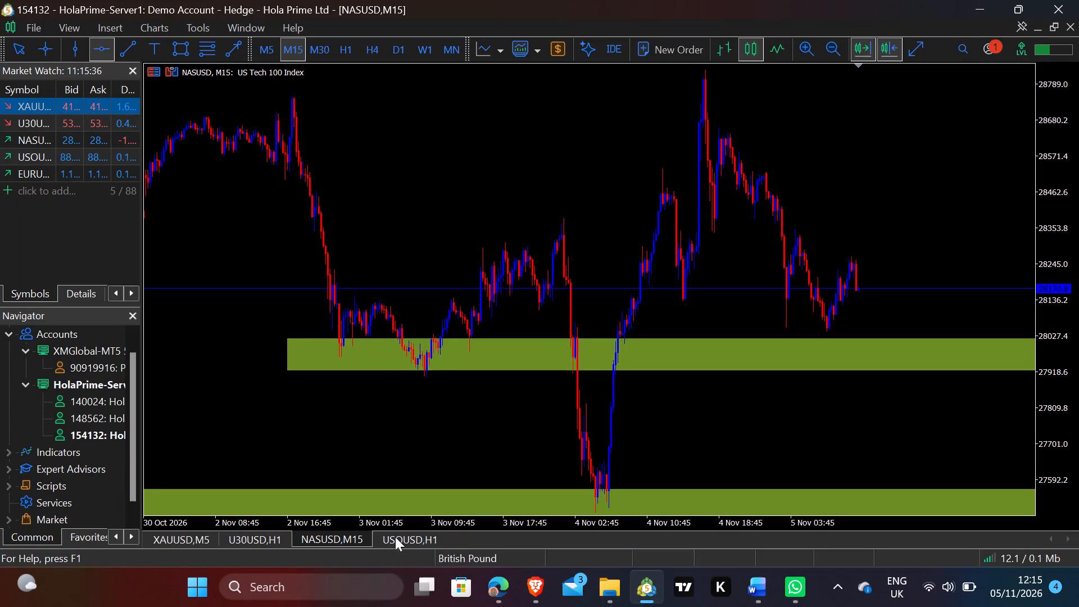
Return to the XAUUSD M5 chart and activate the crosshair to inspect price just below the small rectangle zone, ahead of the latest candle.
{"action": "left_click", "coordinate": [187, 537]}
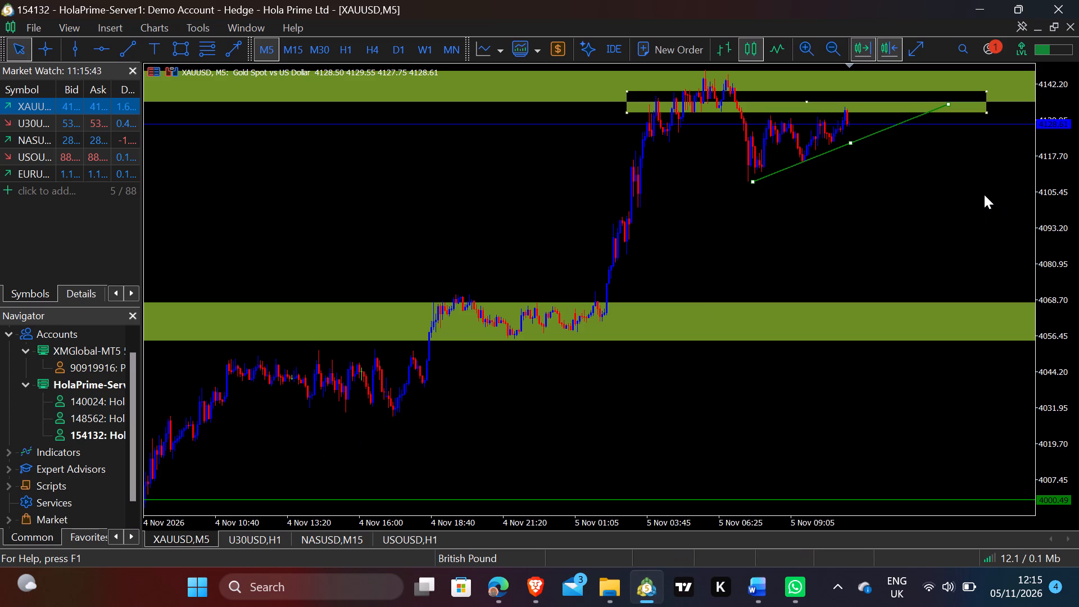
{"action": "key", "text": "ctrl+f"}
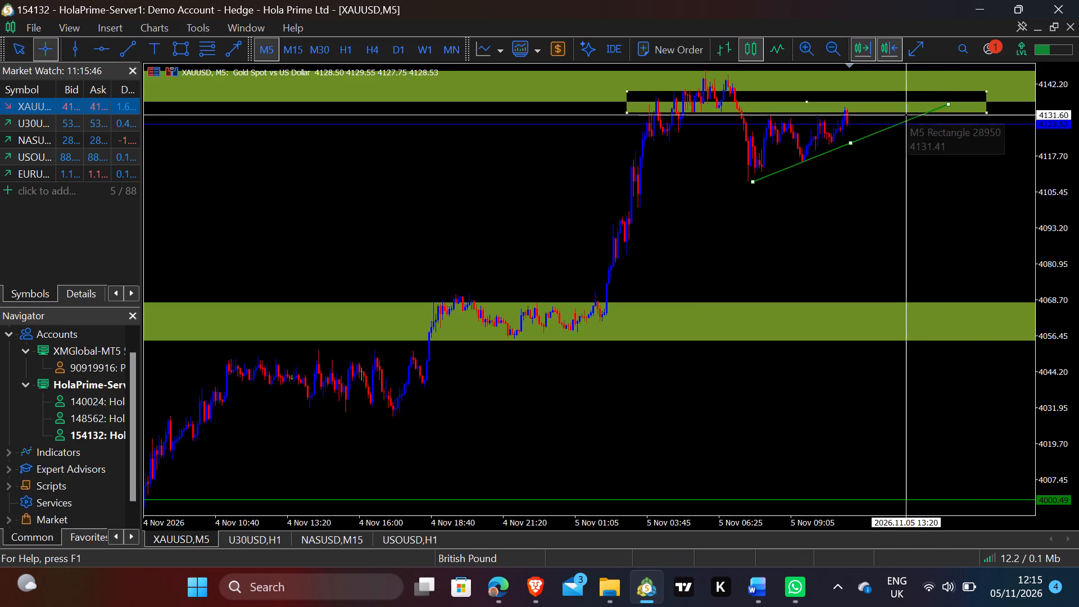
Measure the price distance with the crosshair from the small rectangle's lower edge, ahead of the latest candle, up past the recent highs.
{"action": "left_click_drag", "start_coordinate": [903, 112], "coordinate": [894, 83]}
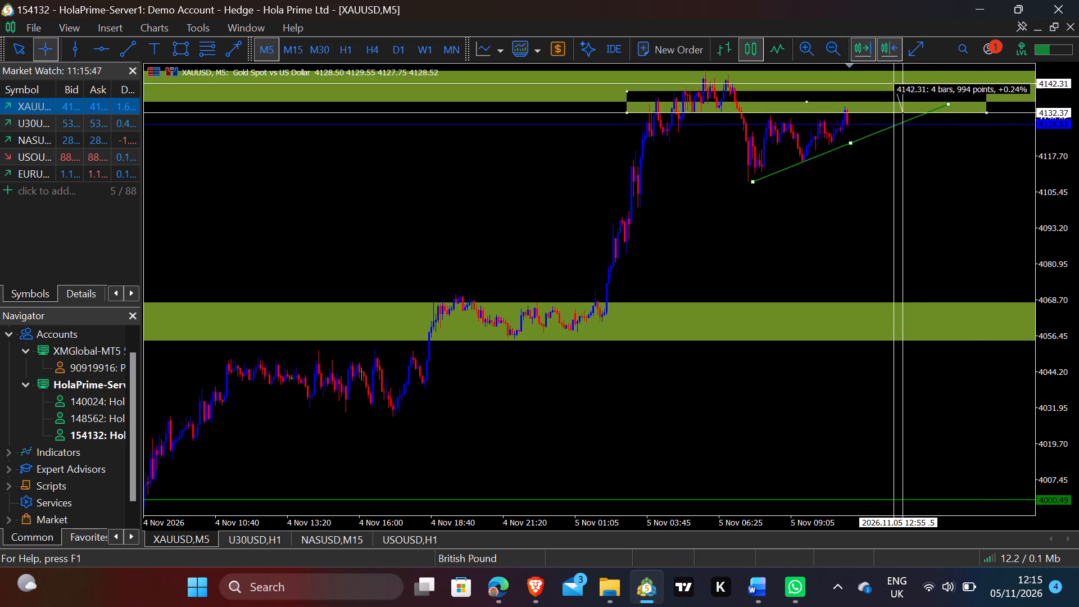
{"action": "left_click_drag", "start_coordinate": [894, 83], "coordinate": [887, 65]}
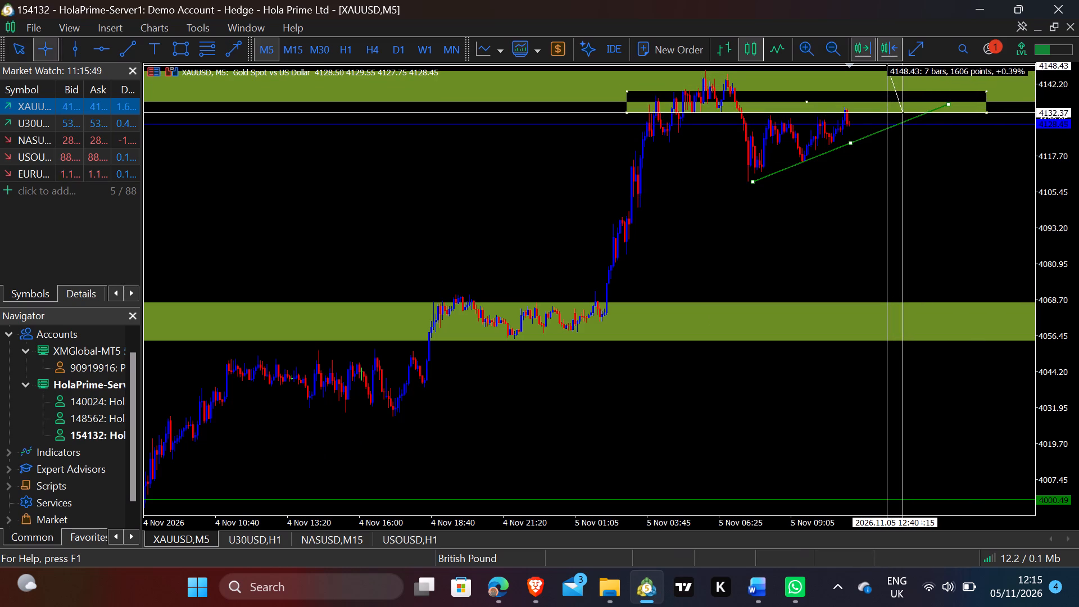
{"action": "left_click_drag", "start_coordinate": [887, 65], "coordinate": [886, 66]}
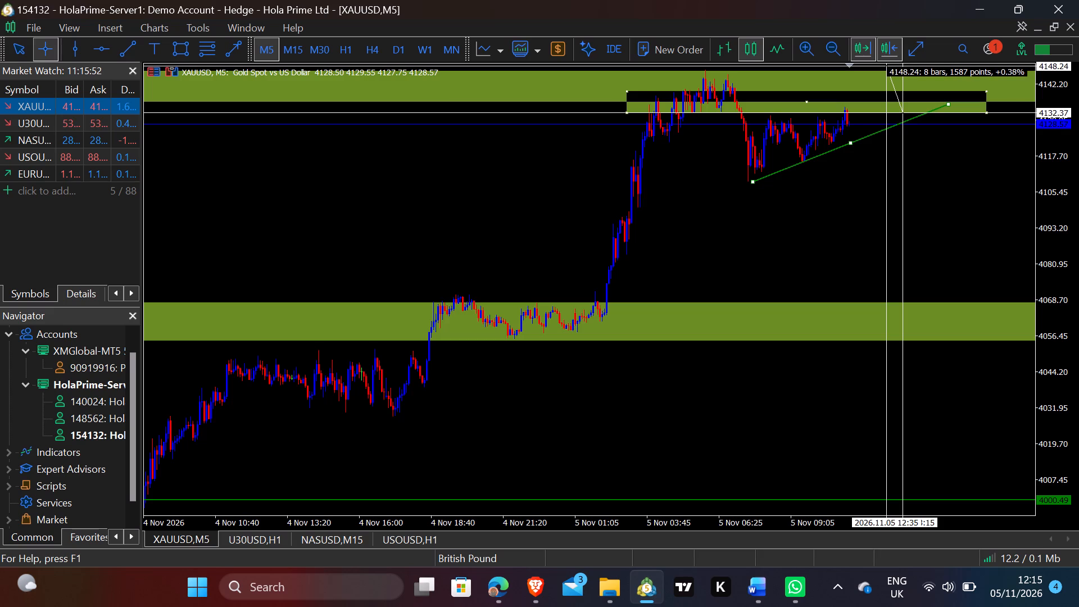
{"action": "left_click_drag", "start_coordinate": [886, 66], "coordinate": [886, 65]}
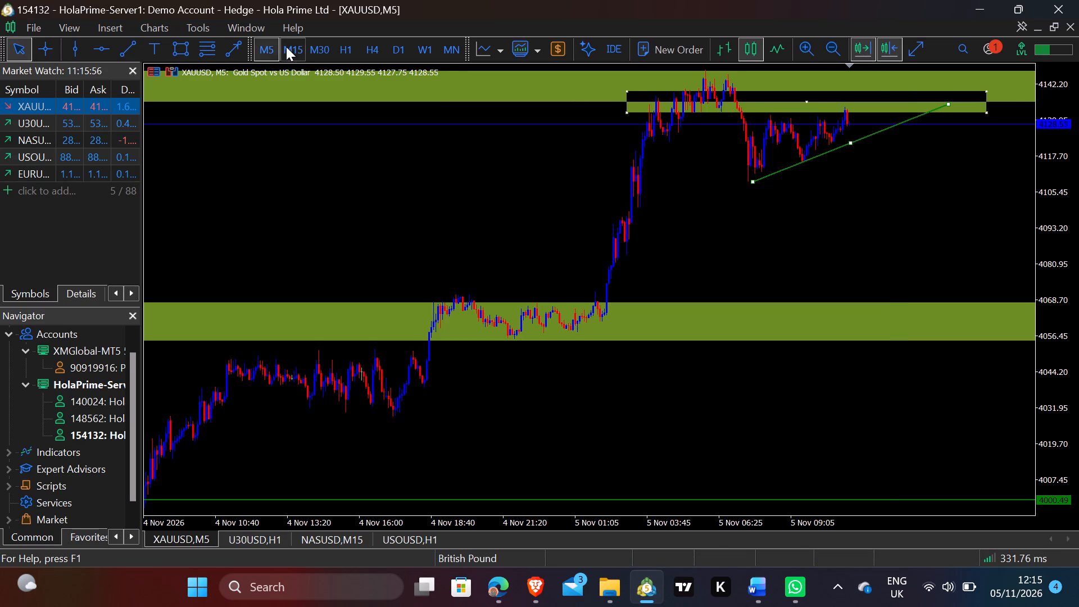
Switch the XAUUSD chart to the M15 timeframe.
{"action": "left_click", "coordinate": [286, 47]}
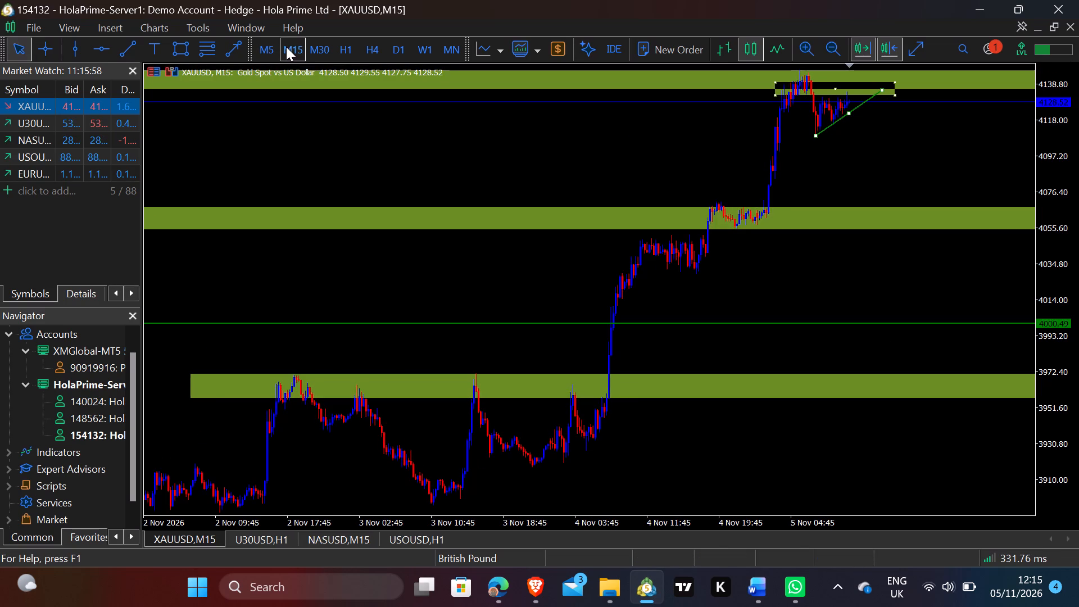
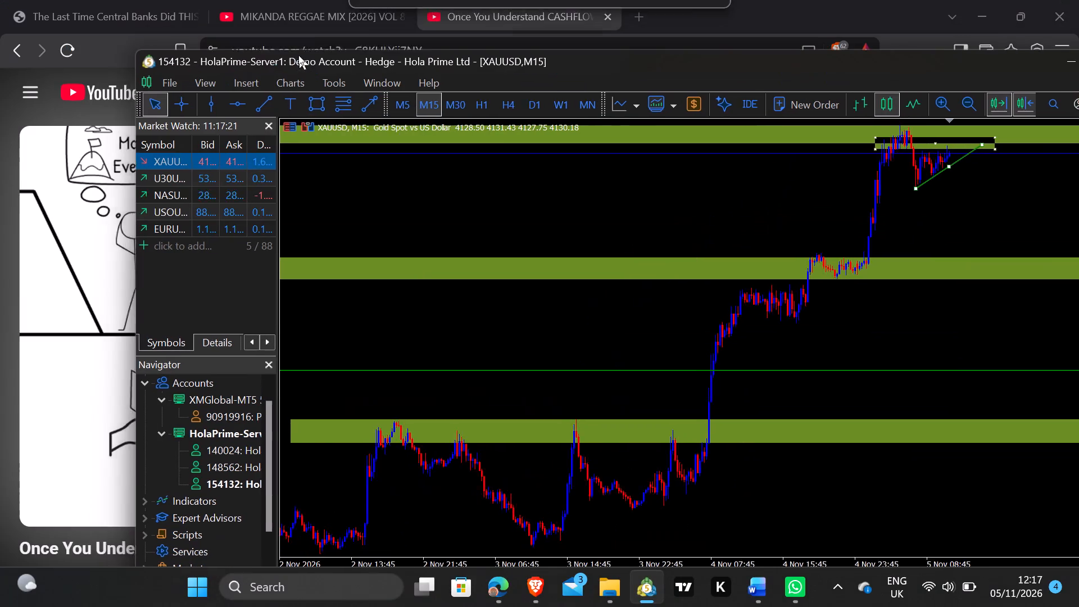
Bring the trading terminal window fully into view and maximize it over the browser.
{"action": "left_click_drag", "start_coordinate": [976, 69], "coordinate": [792, 72]}
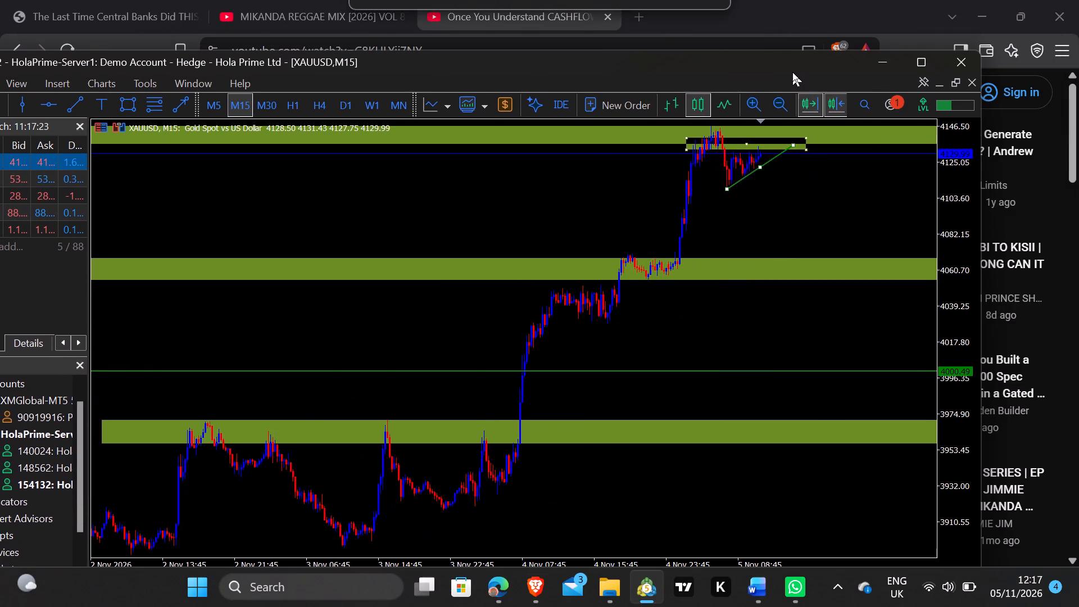
{"action": "left_click_drag", "start_coordinate": [792, 72], "coordinate": [792, 72]}
{"action": "left_click", "coordinate": [916, 59]}
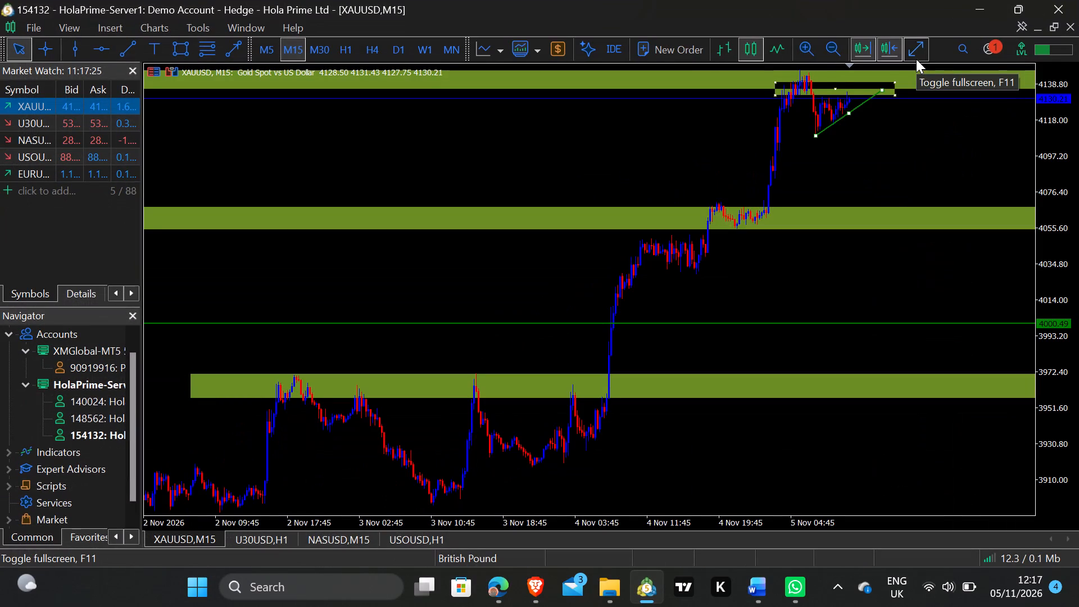
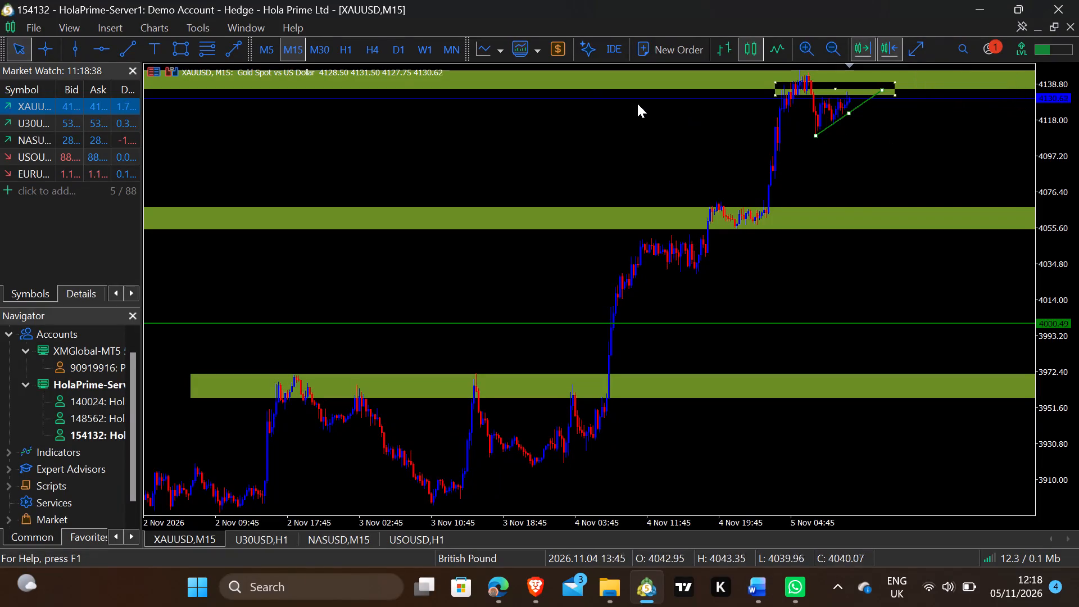
Switch the XAUUSD chart to the M5 timeframe.
{"action": "left_click", "coordinate": [261, 50]}
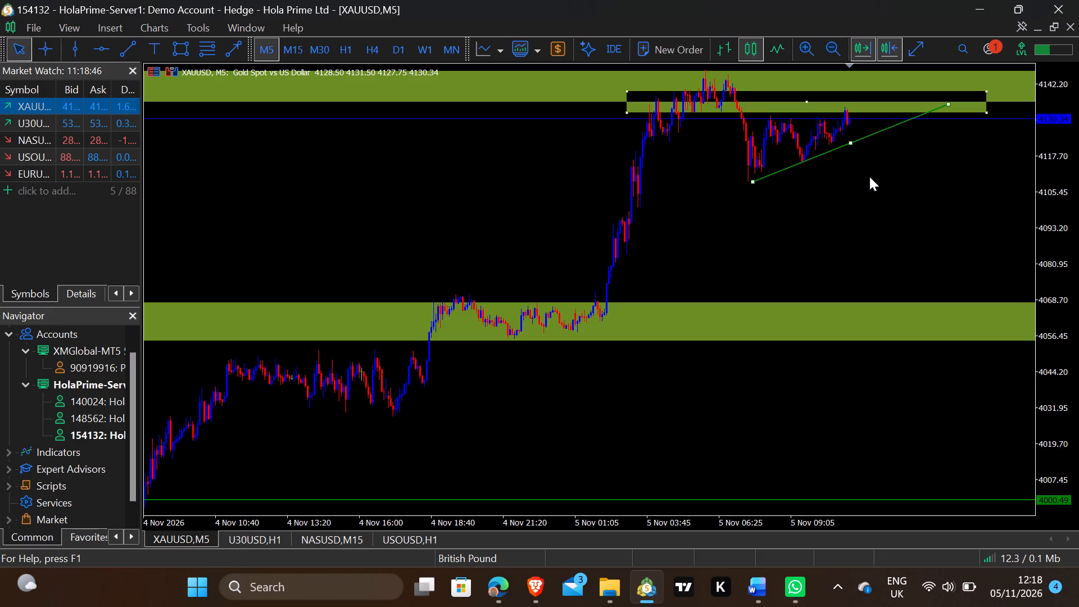
Measure the possible upward move from about 4130 to just above the upper resistance zone with the crosshair.
{"action": "key", "text": "ctrl+f"}
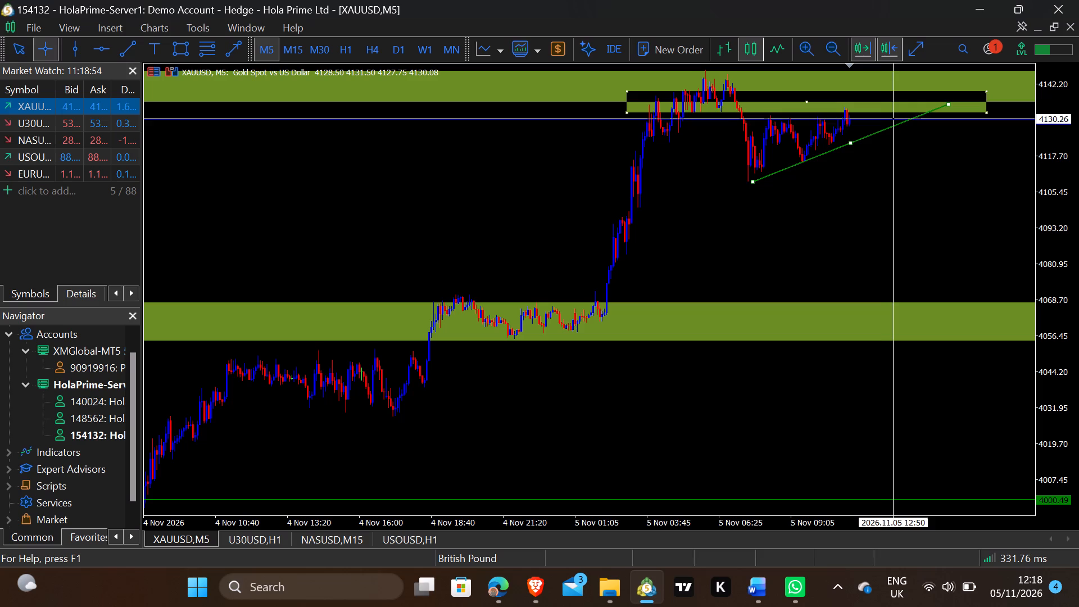
{"action": "left_click_drag", "start_coordinate": [905, 119], "coordinate": [905, 119]}
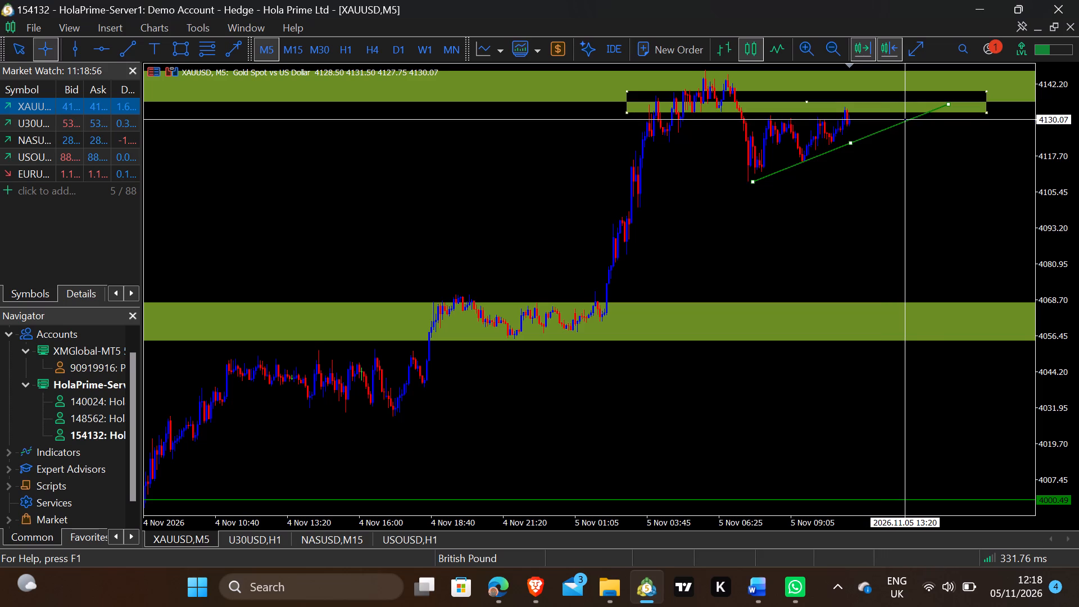
{"action": "left_click_drag", "start_coordinate": [905, 119], "coordinate": [888, 65]}
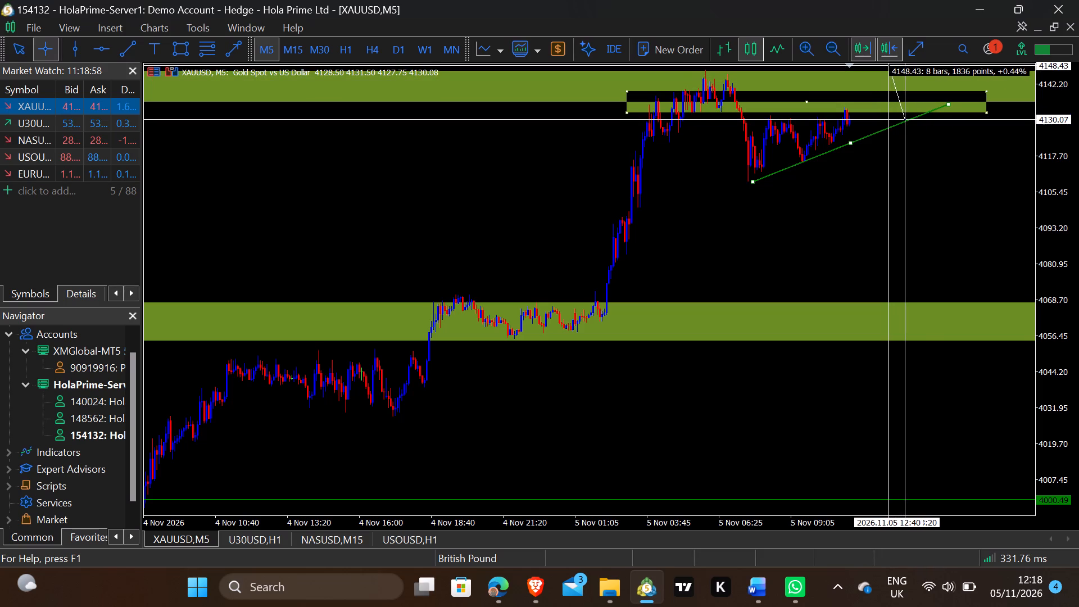
{"action": "left_click_drag", "start_coordinate": [888, 65], "coordinate": [888, 68]}
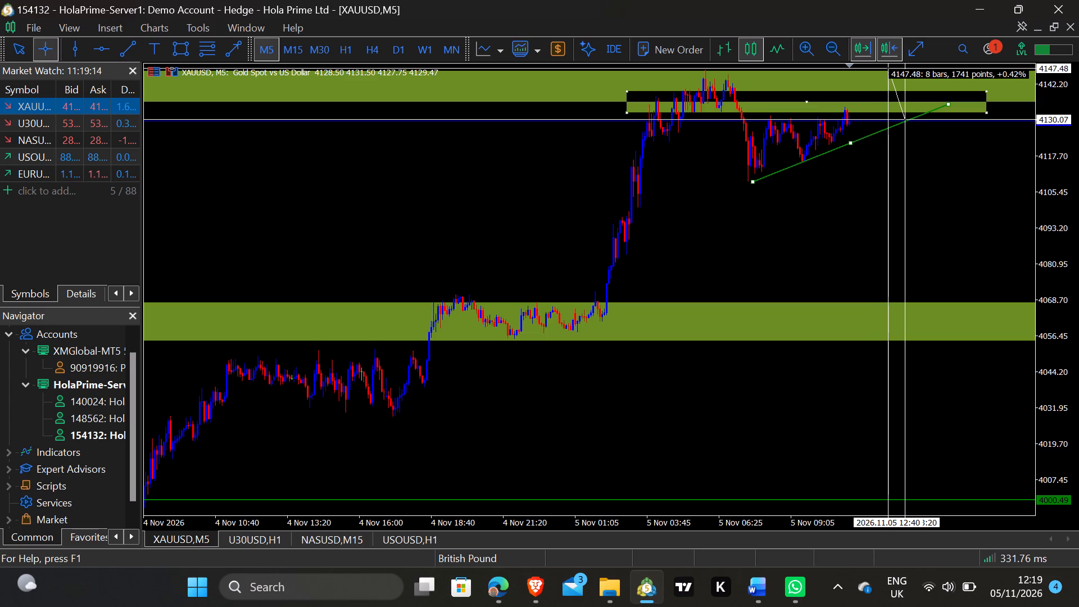
{"action": "left_click_drag", "start_coordinate": [888, 68], "coordinate": [885, 68]}
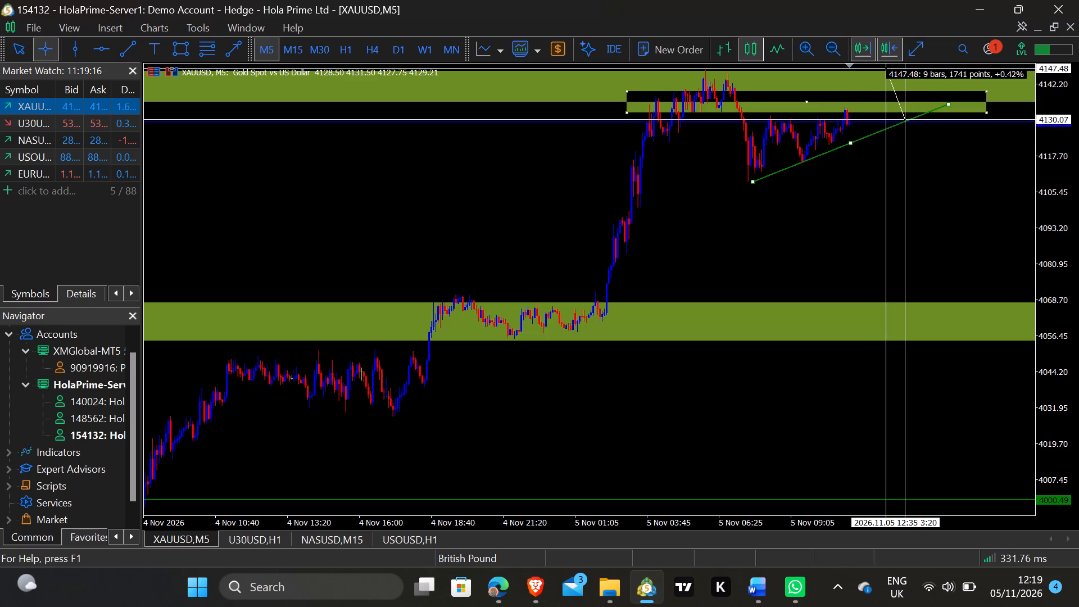
{"action": "left_click_drag", "start_coordinate": [885, 68], "coordinate": [883, 67]}
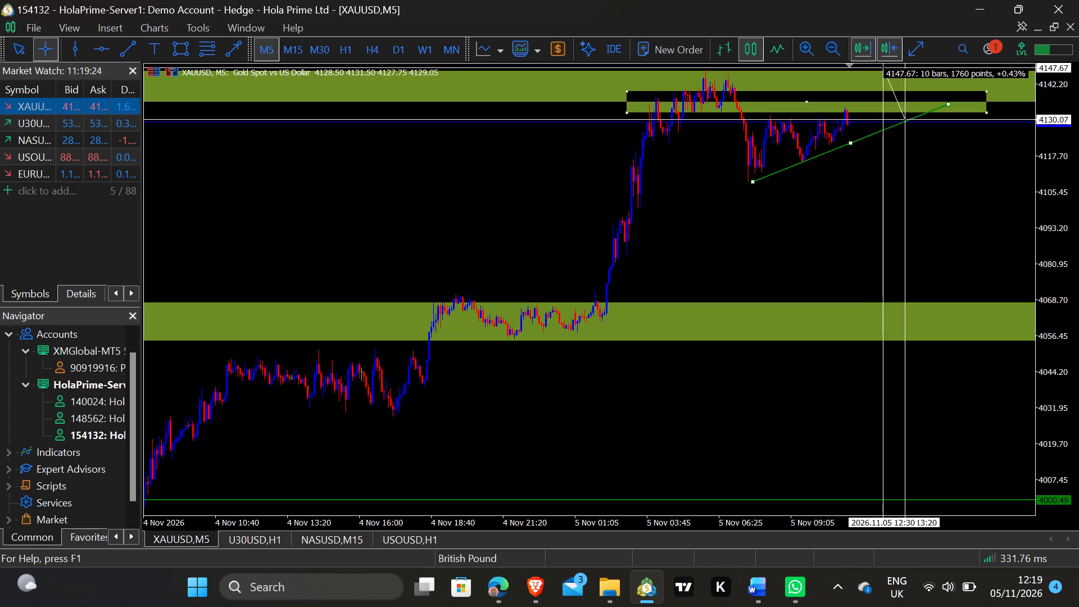
Measure the possible downward move from about 4130 to the top and bottom of the zone around 4056–4068.
{"action": "left_click_drag", "start_coordinate": [883, 67], "coordinate": [922, 251]}
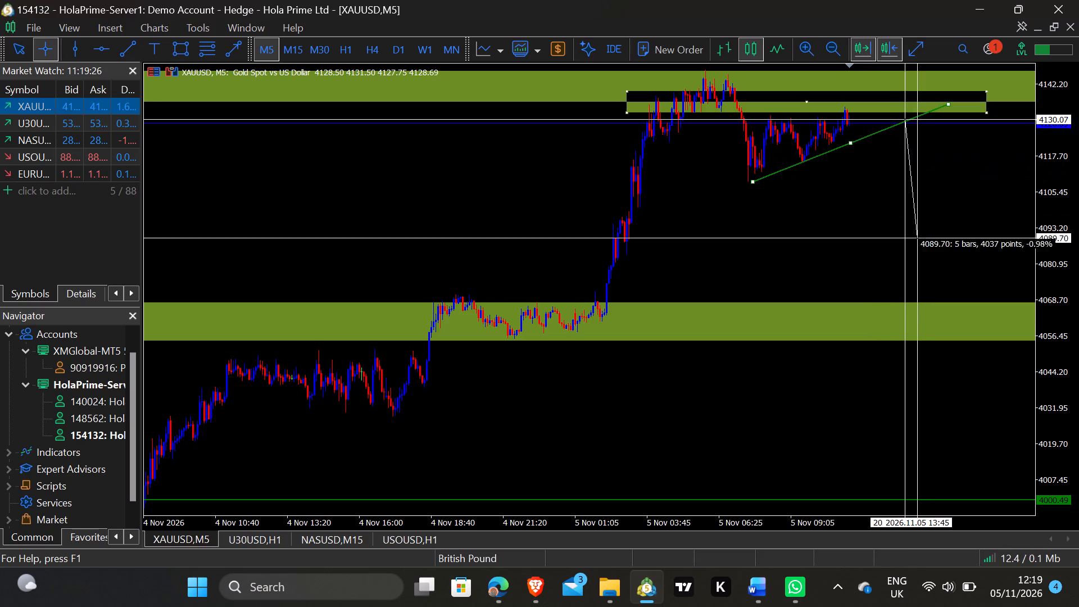
{"action": "left_click_drag", "start_coordinate": [922, 251], "coordinate": [928, 303]}
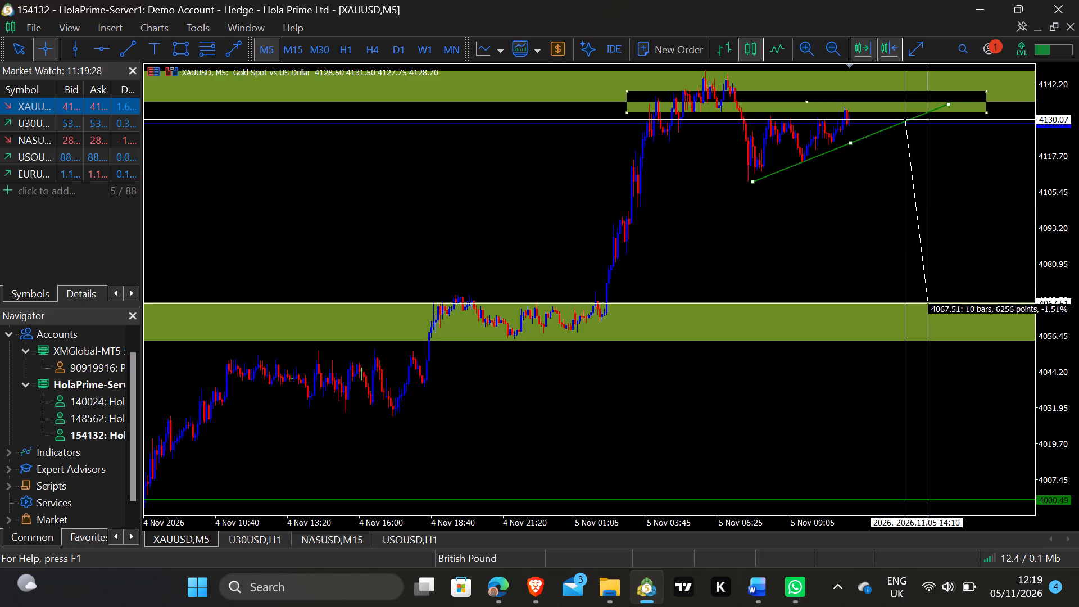
{"action": "left_click_drag", "start_coordinate": [928, 303], "coordinate": [920, 336]}
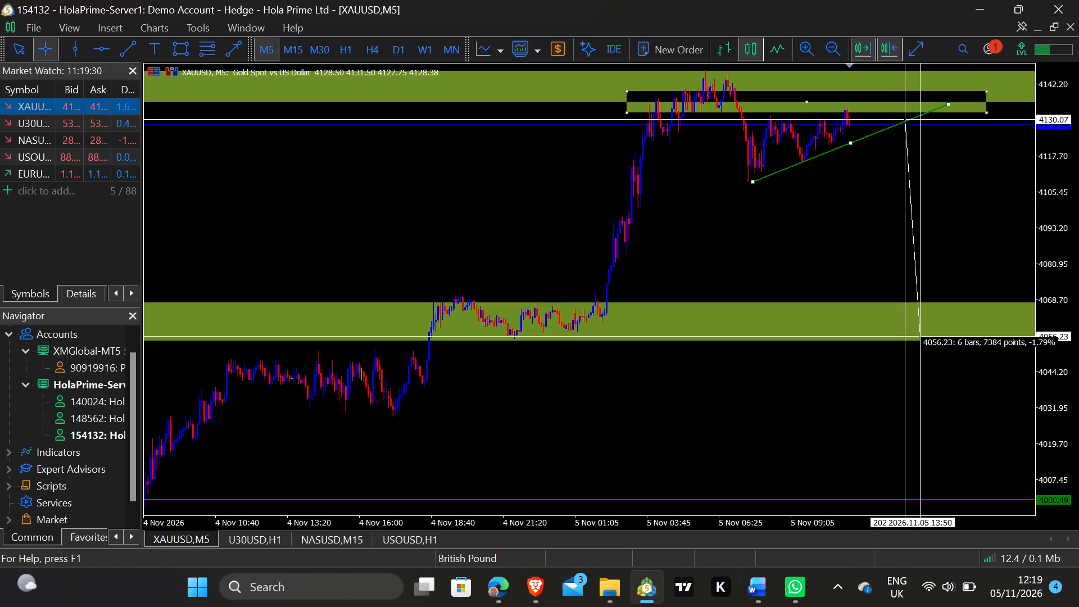
{"action": "left_click_drag", "start_coordinate": [920, 336], "coordinate": [920, 294]}
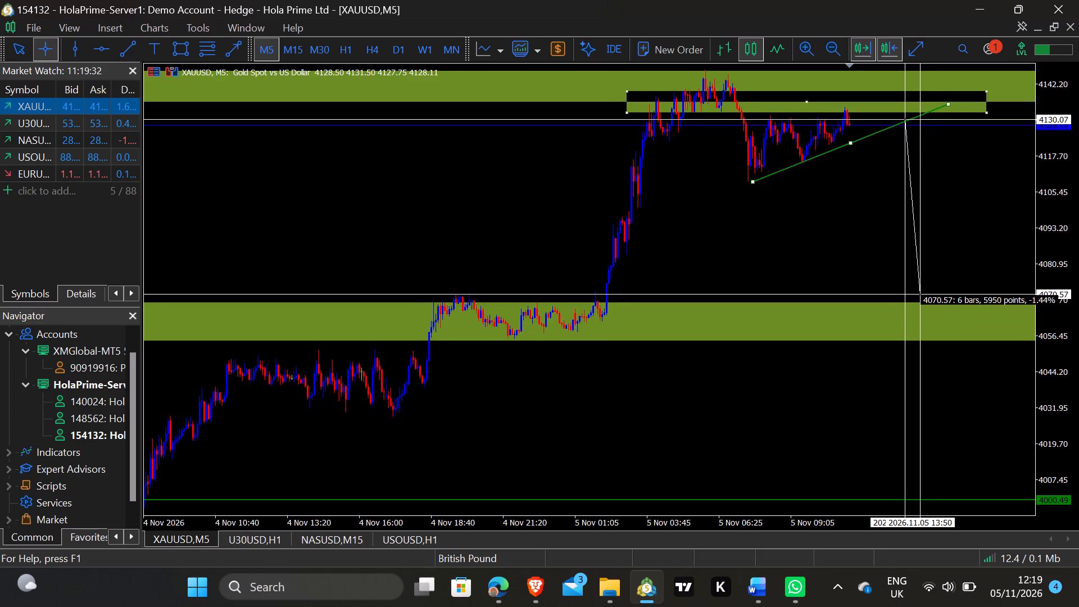
{"action": "left_click_drag", "start_coordinate": [920, 294], "coordinate": [930, 295]}
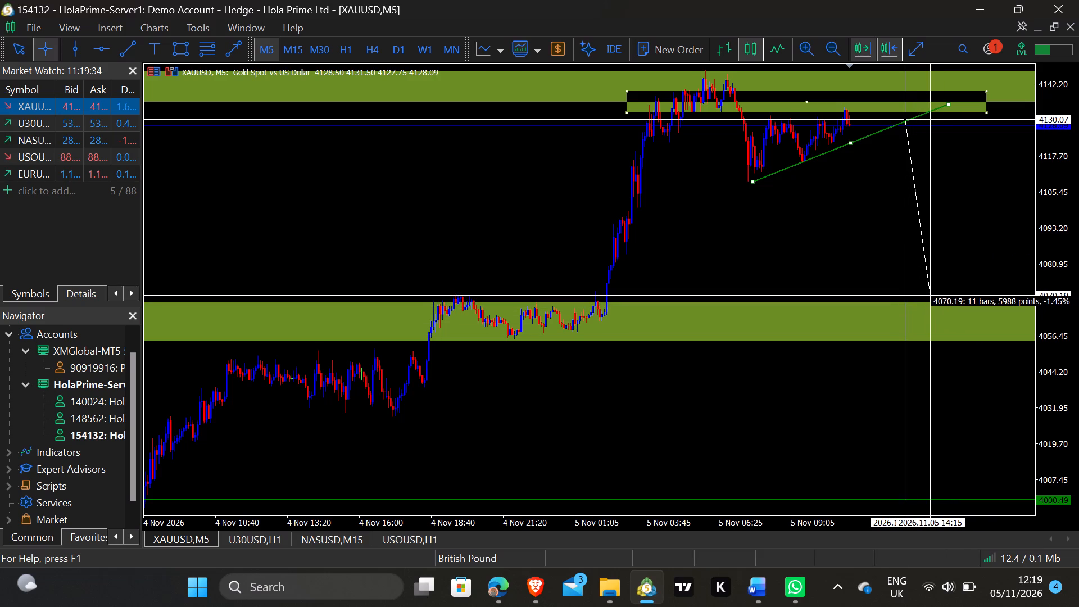
{"action": "left_click_drag", "start_coordinate": [930, 295], "coordinate": [931, 295]}
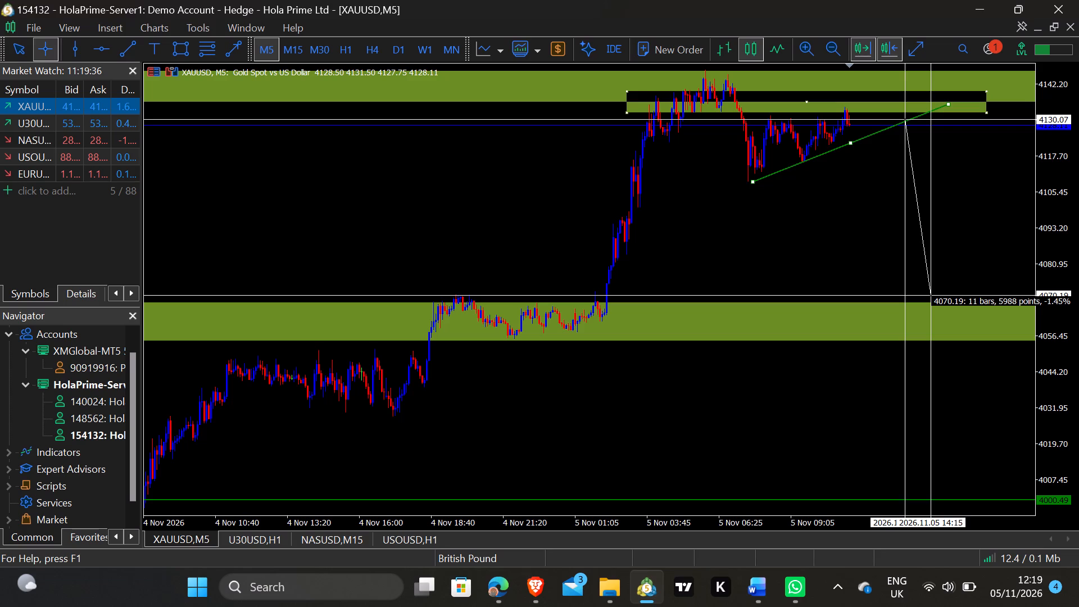
{"action": "left_click_drag", "start_coordinate": [931, 295], "coordinate": [965, 297]}
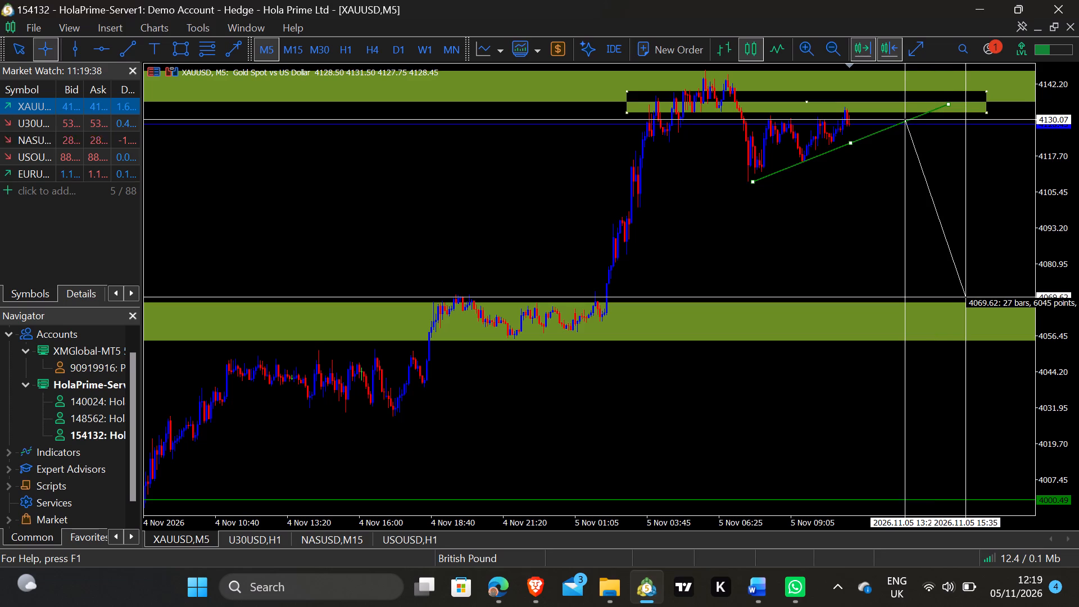
{"action": "left_click_drag", "start_coordinate": [965, 297], "coordinate": [905, 295]}
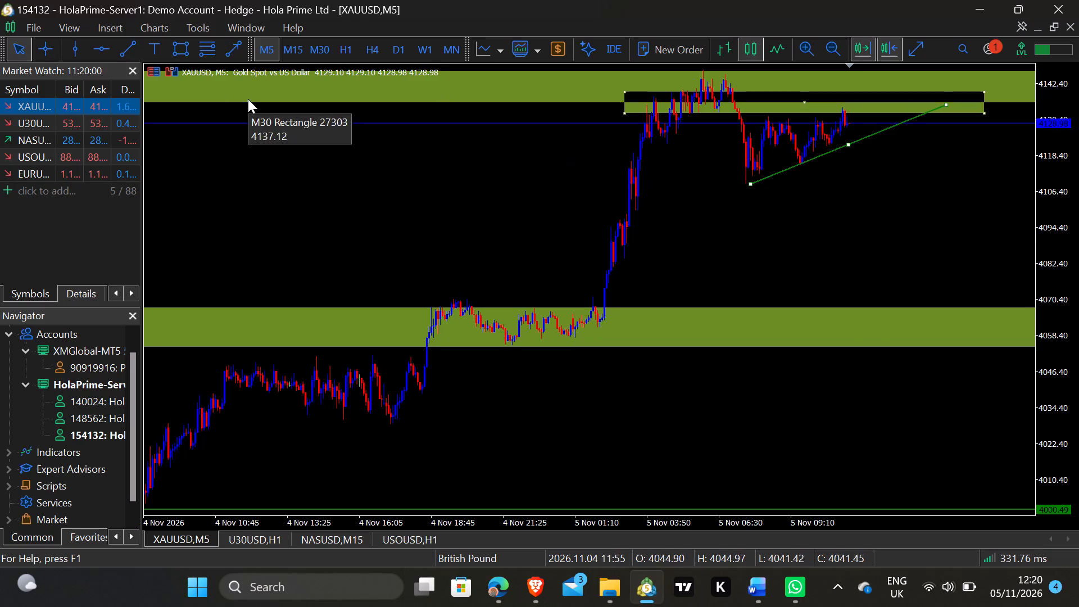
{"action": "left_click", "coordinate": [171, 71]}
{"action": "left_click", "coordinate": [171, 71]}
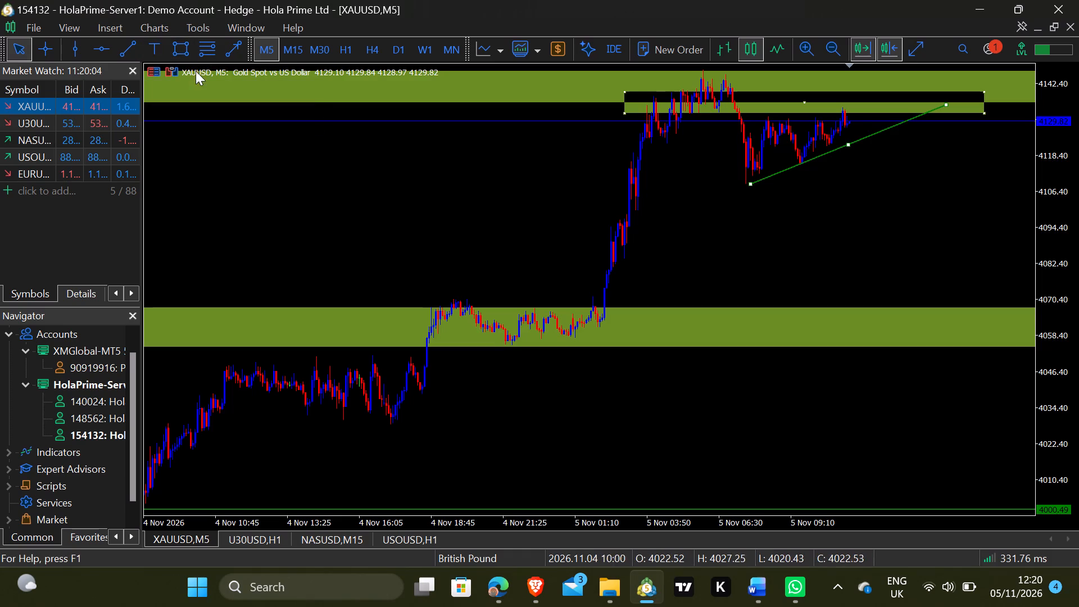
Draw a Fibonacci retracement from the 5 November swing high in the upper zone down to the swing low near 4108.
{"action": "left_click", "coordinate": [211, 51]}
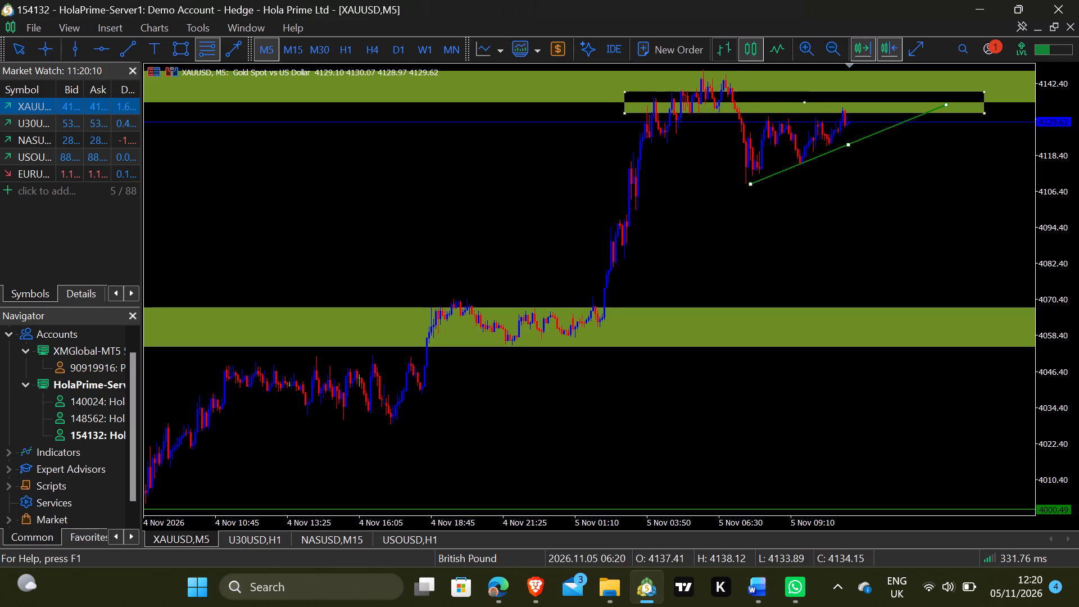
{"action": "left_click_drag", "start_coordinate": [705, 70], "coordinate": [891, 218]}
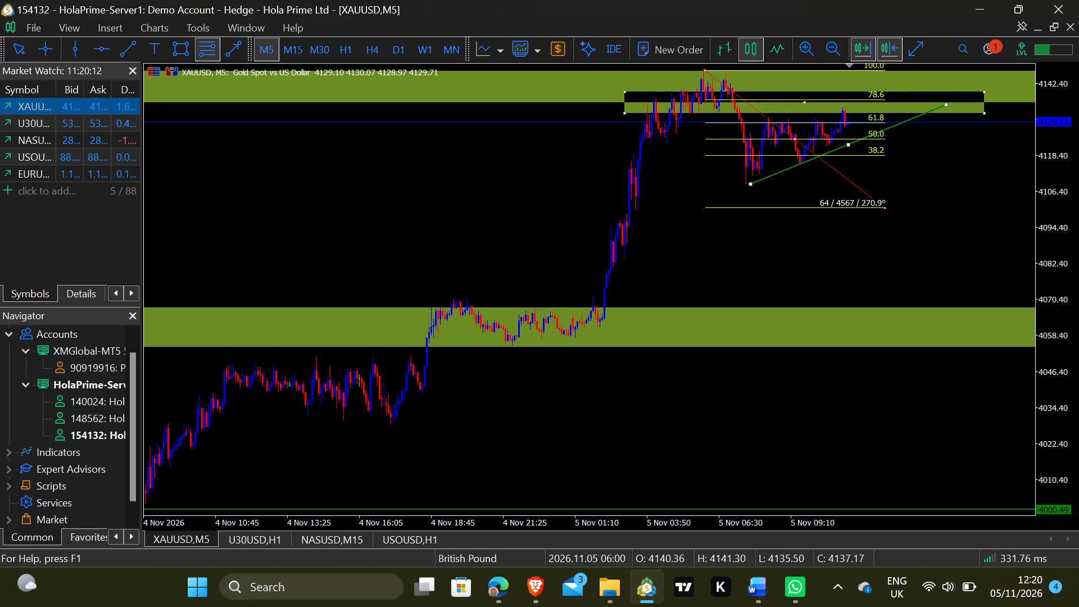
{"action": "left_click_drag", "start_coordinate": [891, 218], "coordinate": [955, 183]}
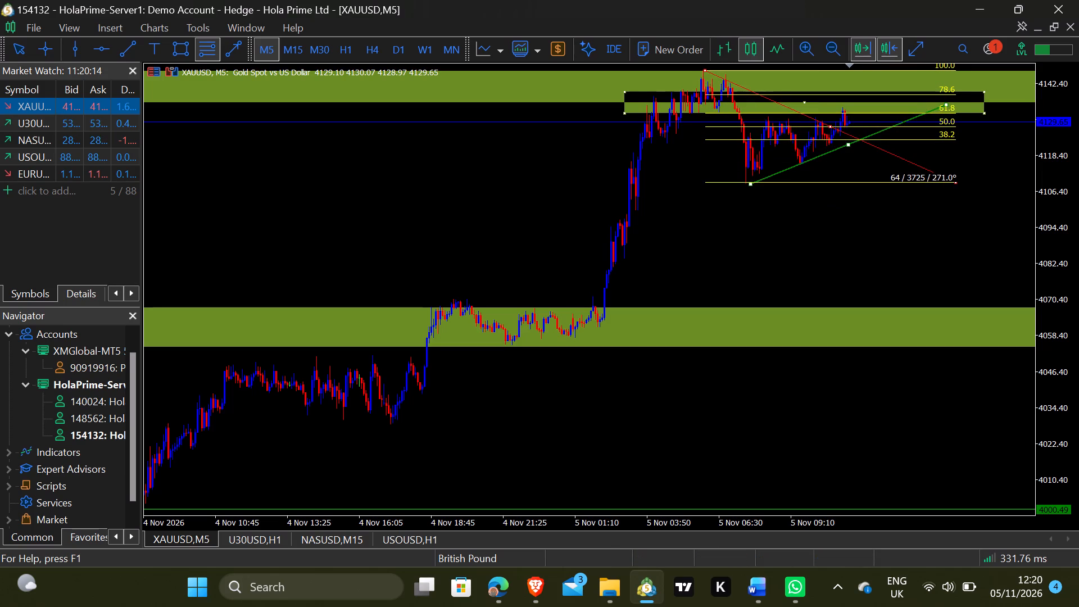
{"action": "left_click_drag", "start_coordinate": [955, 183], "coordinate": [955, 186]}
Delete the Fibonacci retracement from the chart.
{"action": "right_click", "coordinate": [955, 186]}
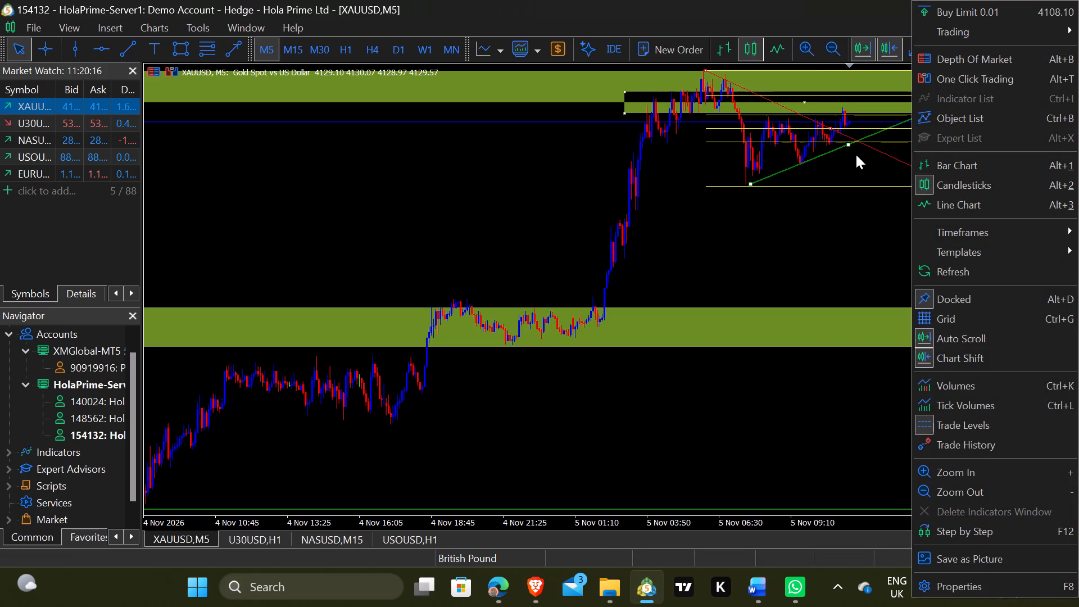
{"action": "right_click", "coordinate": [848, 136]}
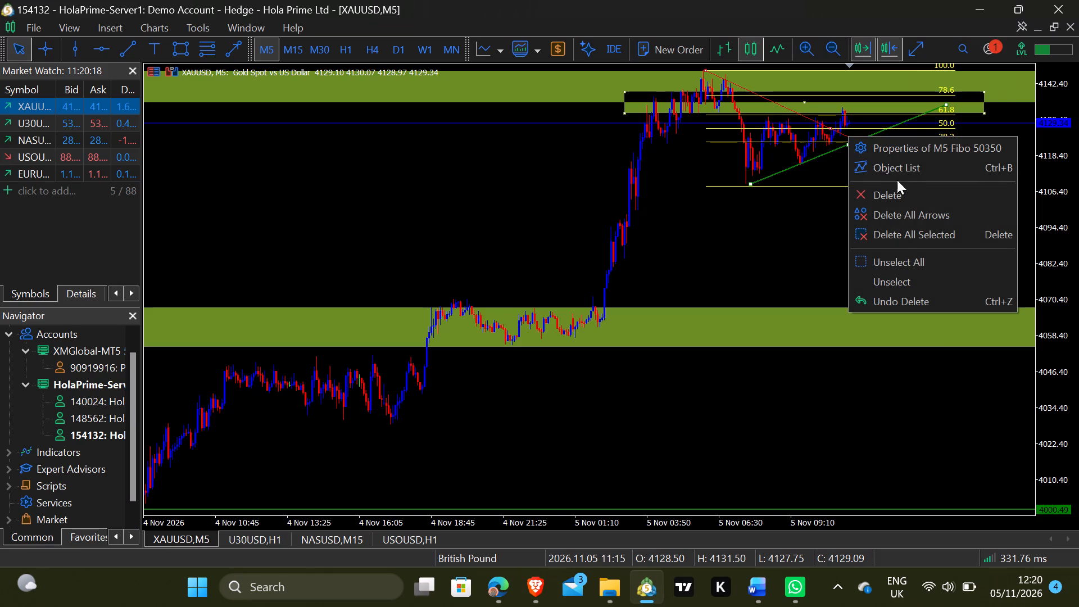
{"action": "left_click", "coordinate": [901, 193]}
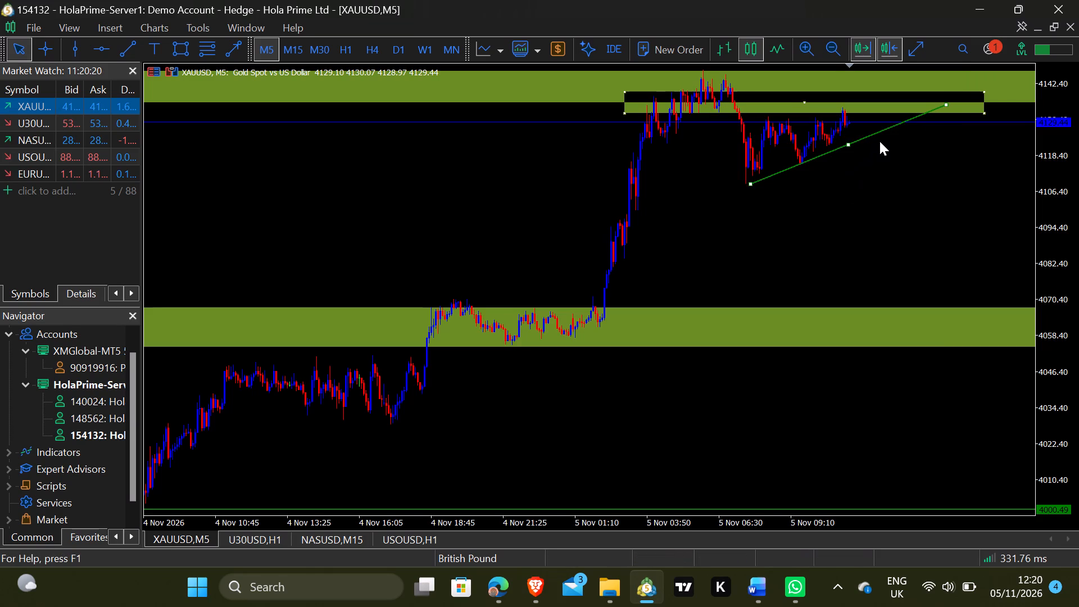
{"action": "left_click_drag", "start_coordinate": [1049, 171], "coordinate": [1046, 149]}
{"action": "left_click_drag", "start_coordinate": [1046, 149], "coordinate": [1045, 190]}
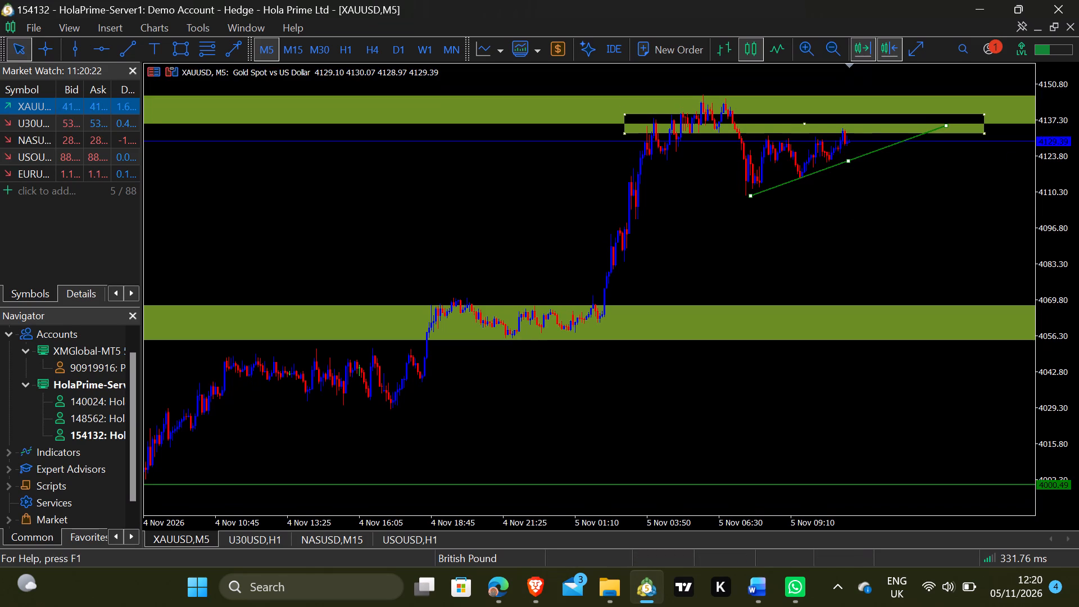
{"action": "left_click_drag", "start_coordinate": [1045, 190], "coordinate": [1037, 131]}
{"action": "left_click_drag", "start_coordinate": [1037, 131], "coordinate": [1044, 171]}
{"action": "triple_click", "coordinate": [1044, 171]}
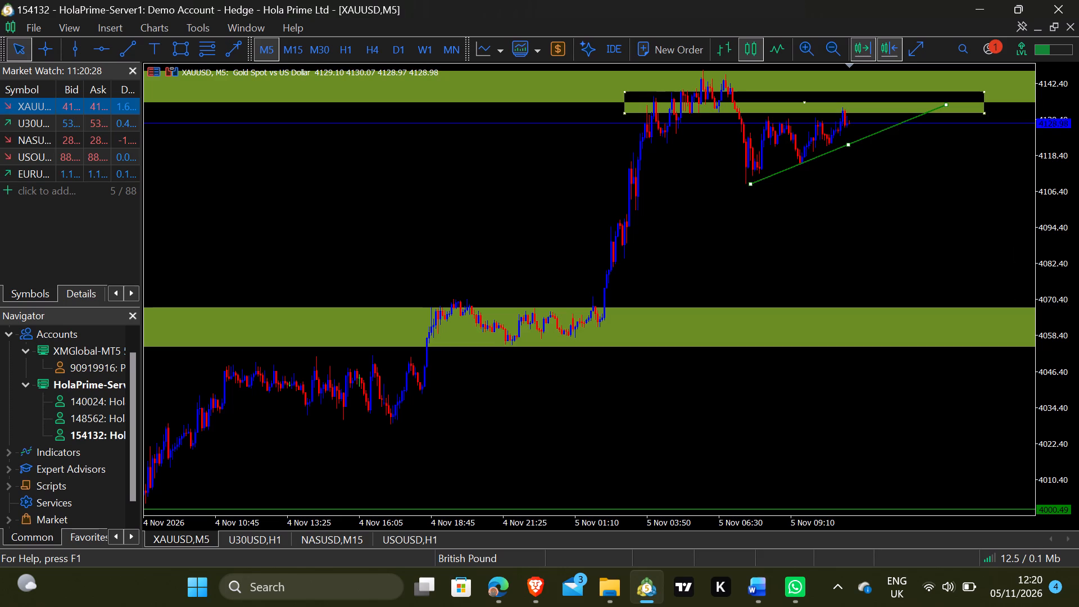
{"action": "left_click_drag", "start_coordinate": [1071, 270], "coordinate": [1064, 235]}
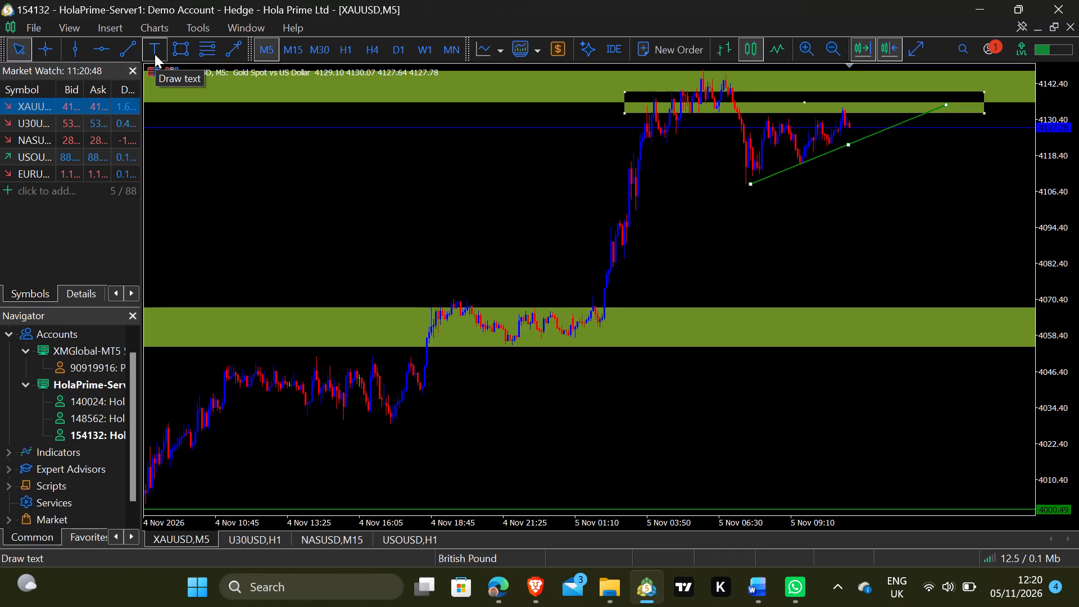
Draw a Fibonacci retracement from the upper-zone swing high to the swing low near 4109, extending its levels past the latest candles.
{"action": "left_click", "coordinate": [212, 53]}
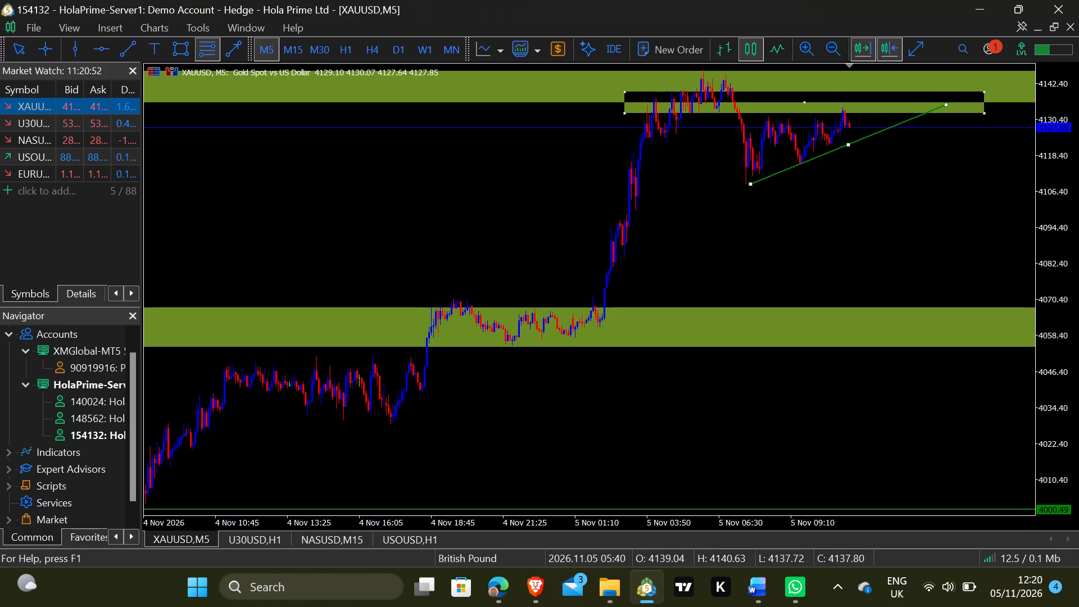
{"action": "left_click_drag", "start_coordinate": [703, 71], "coordinate": [920, 184]}
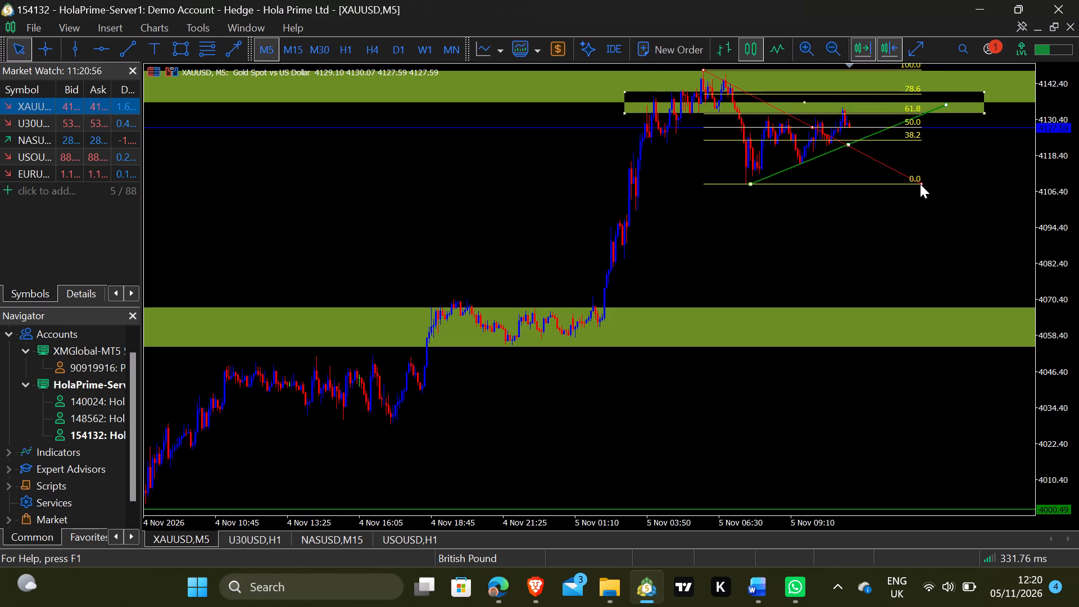
{"action": "left_click_drag", "start_coordinate": [920, 184], "coordinate": [969, 183]}
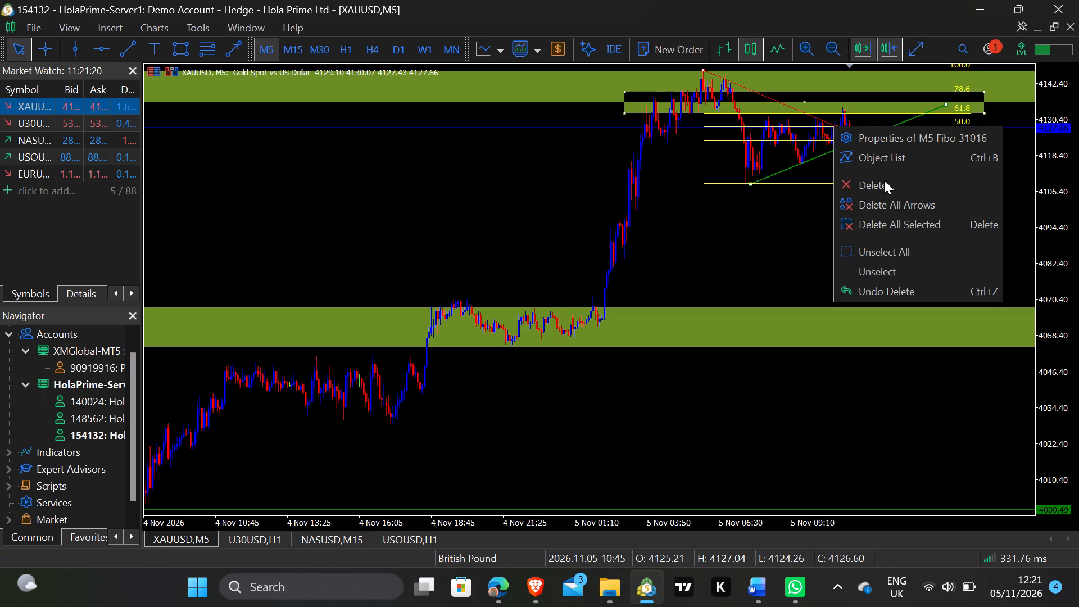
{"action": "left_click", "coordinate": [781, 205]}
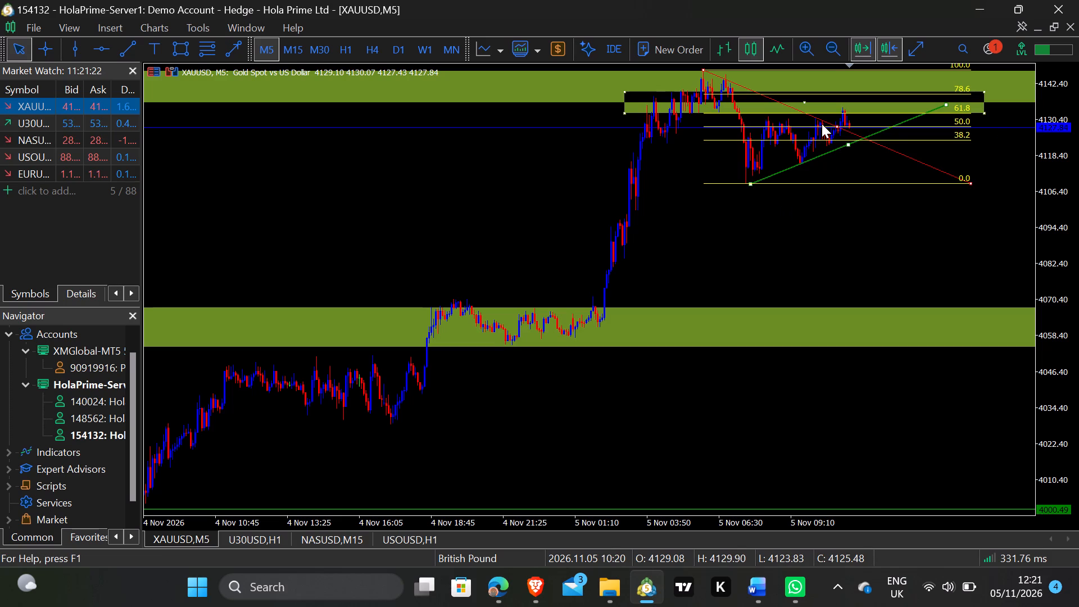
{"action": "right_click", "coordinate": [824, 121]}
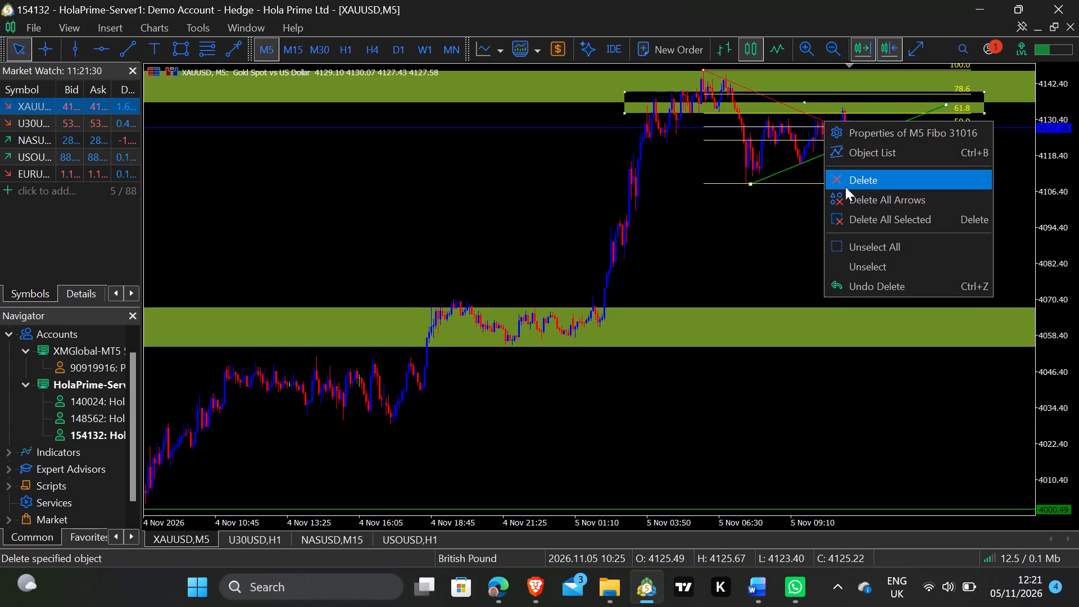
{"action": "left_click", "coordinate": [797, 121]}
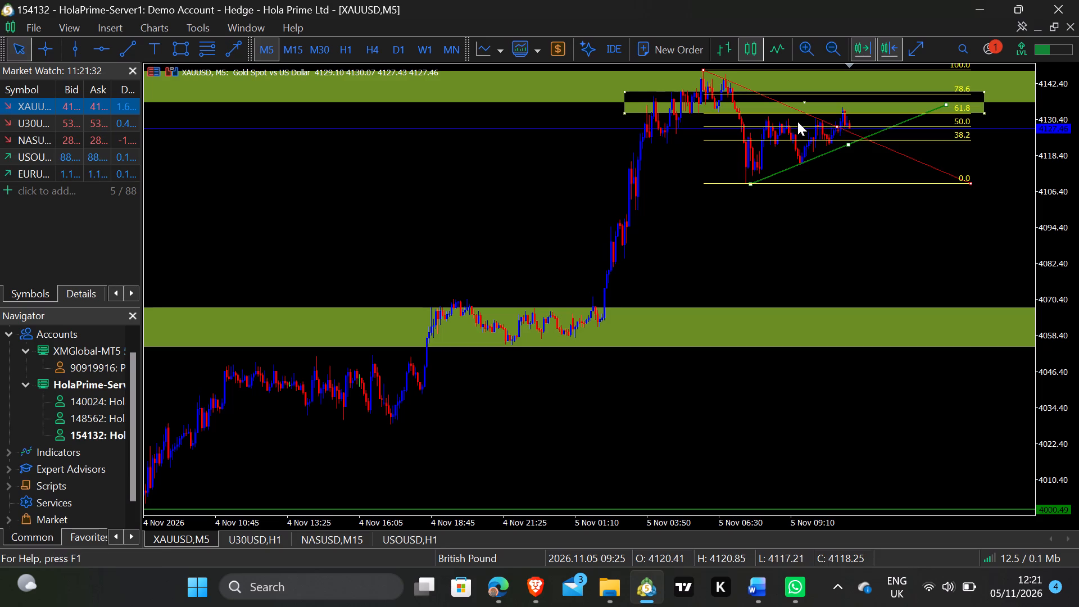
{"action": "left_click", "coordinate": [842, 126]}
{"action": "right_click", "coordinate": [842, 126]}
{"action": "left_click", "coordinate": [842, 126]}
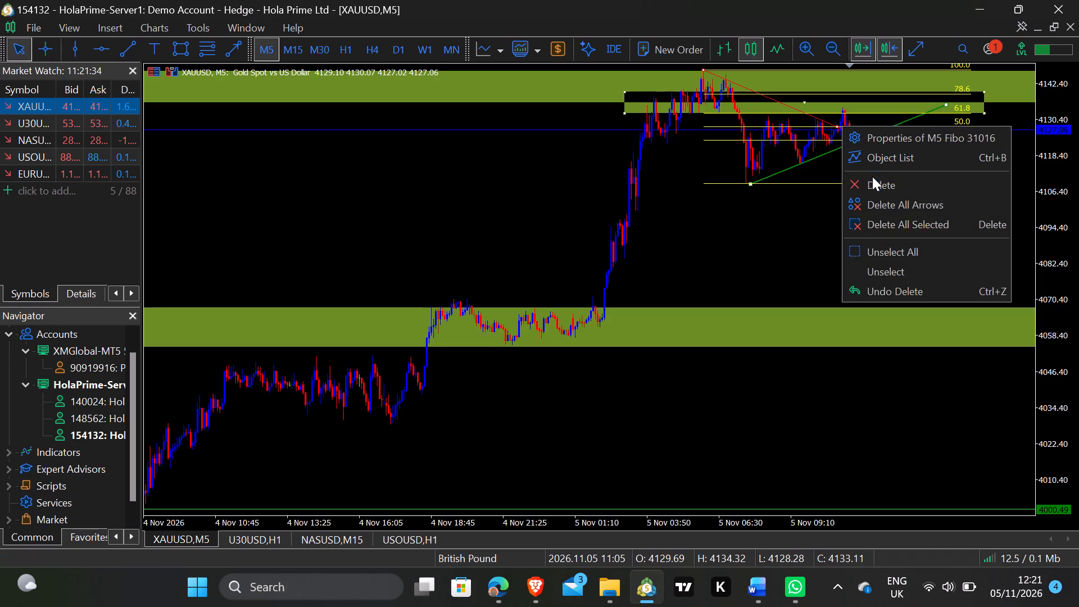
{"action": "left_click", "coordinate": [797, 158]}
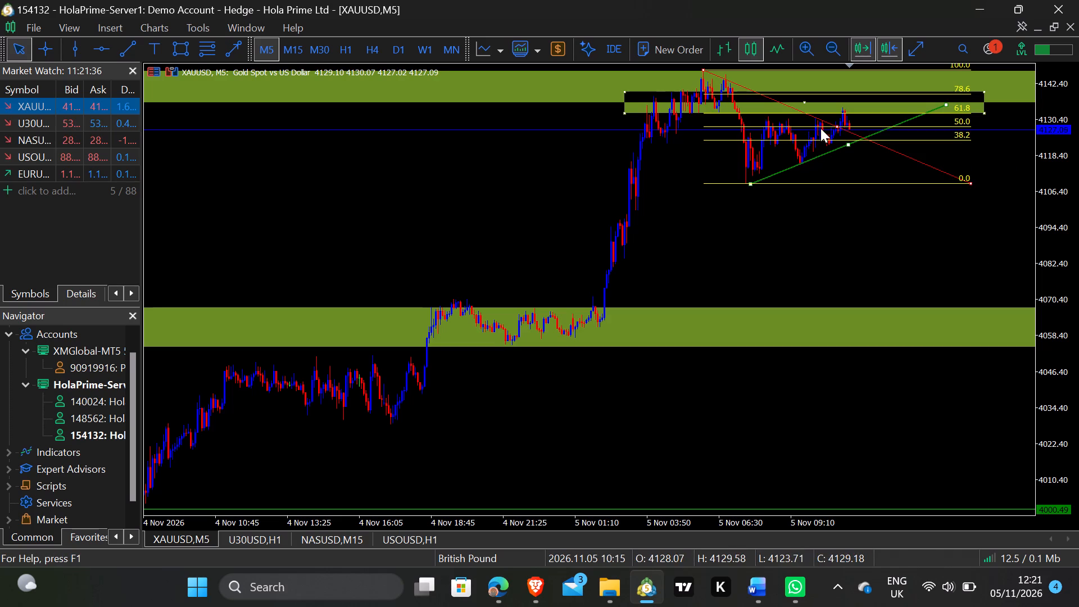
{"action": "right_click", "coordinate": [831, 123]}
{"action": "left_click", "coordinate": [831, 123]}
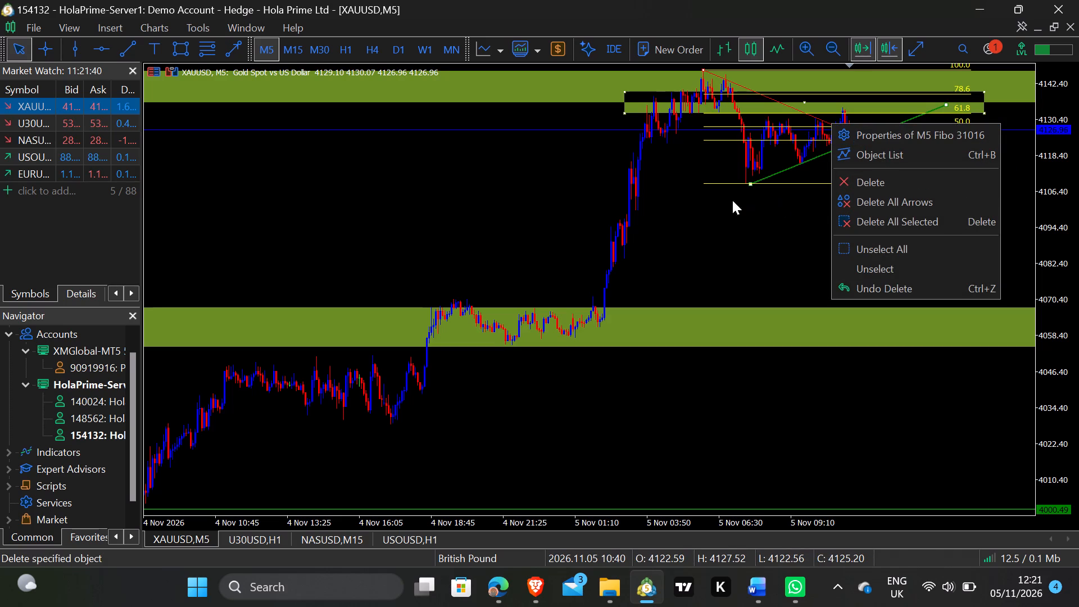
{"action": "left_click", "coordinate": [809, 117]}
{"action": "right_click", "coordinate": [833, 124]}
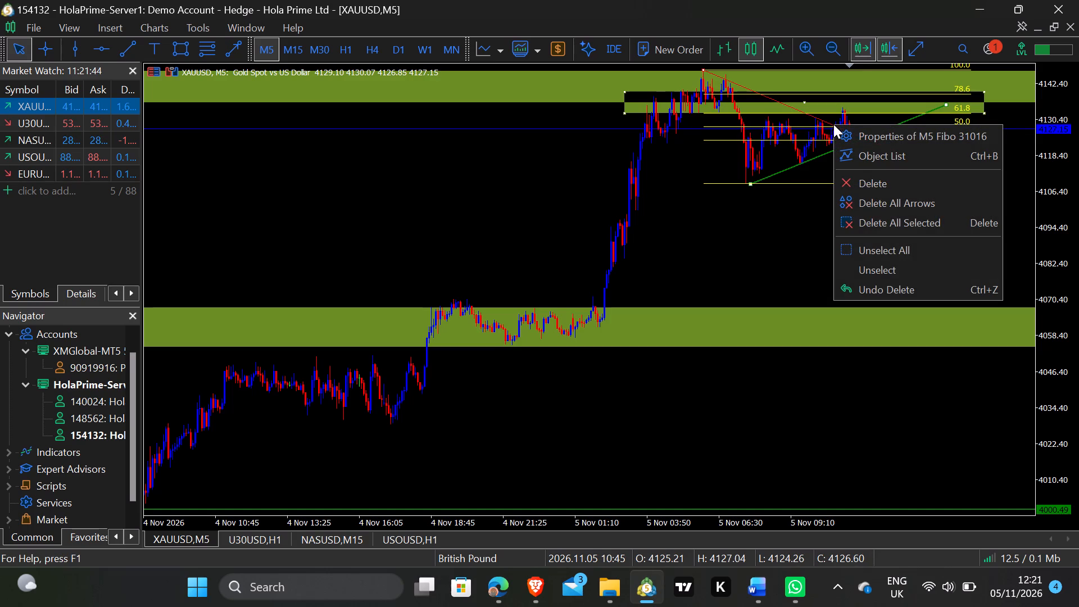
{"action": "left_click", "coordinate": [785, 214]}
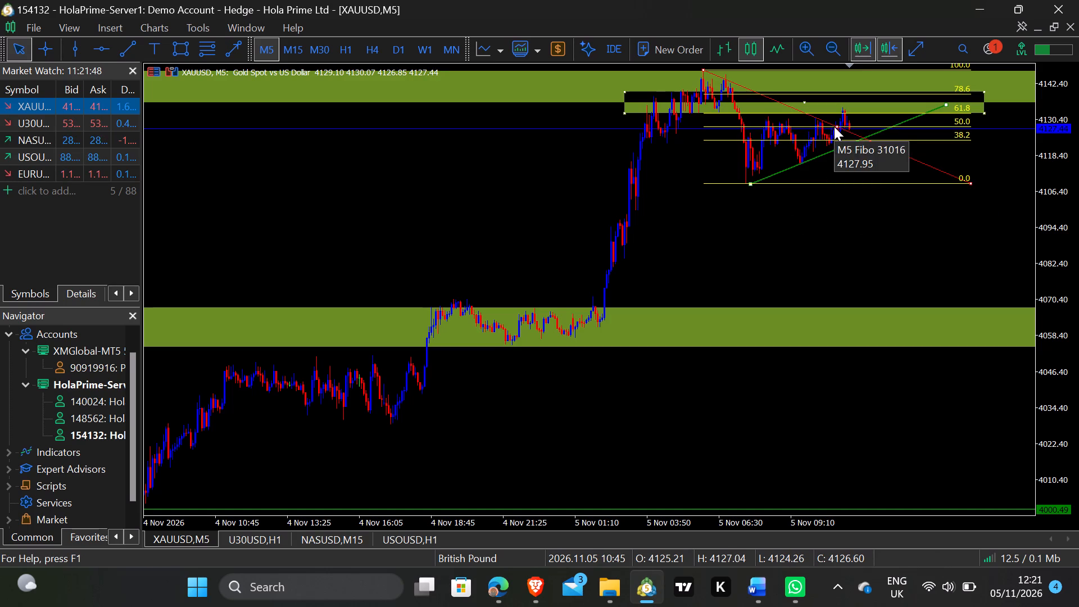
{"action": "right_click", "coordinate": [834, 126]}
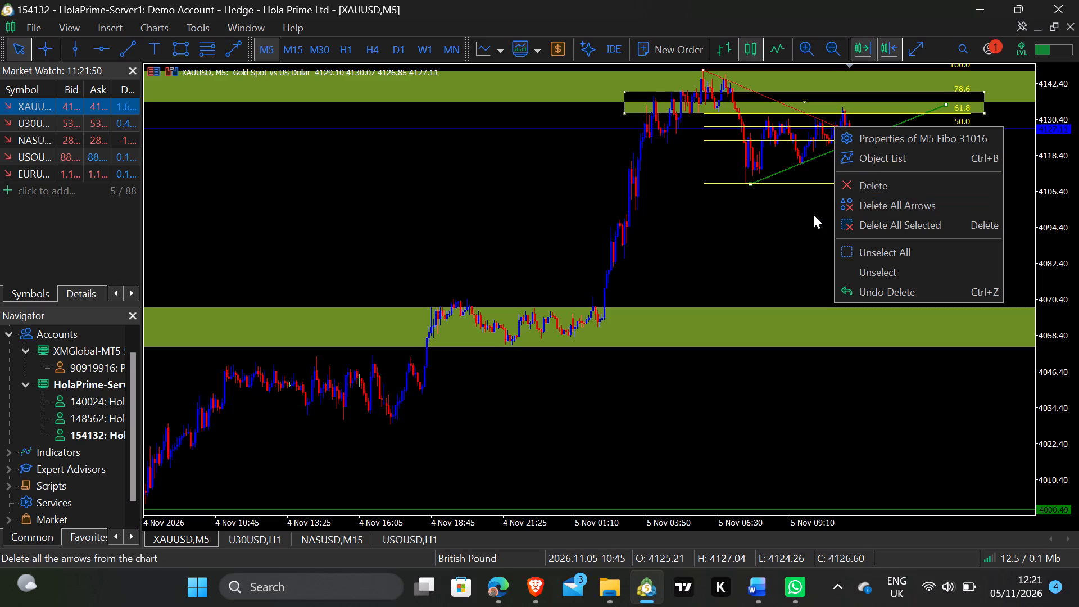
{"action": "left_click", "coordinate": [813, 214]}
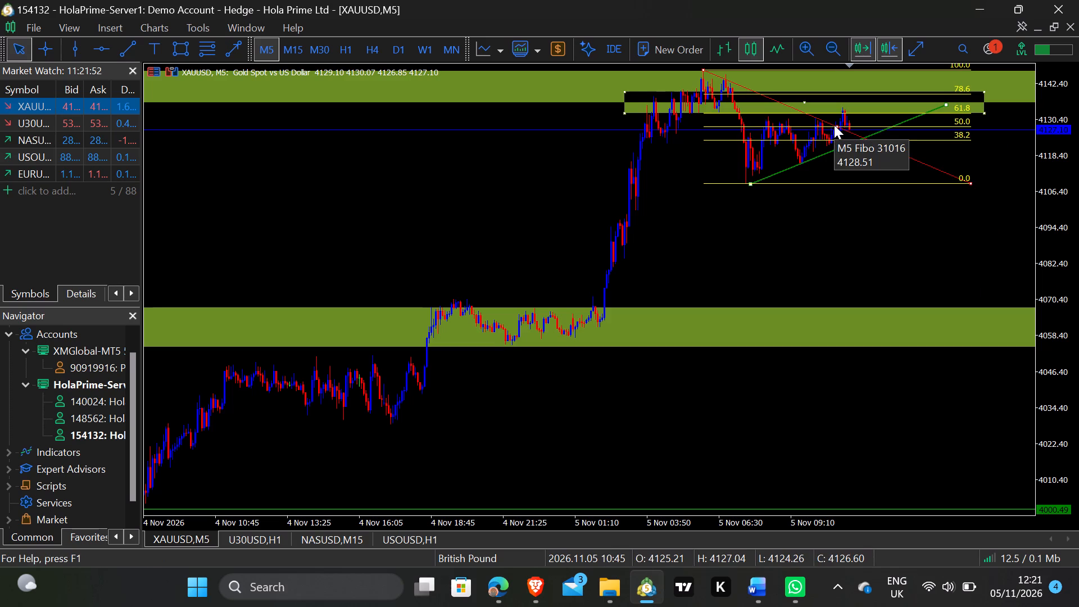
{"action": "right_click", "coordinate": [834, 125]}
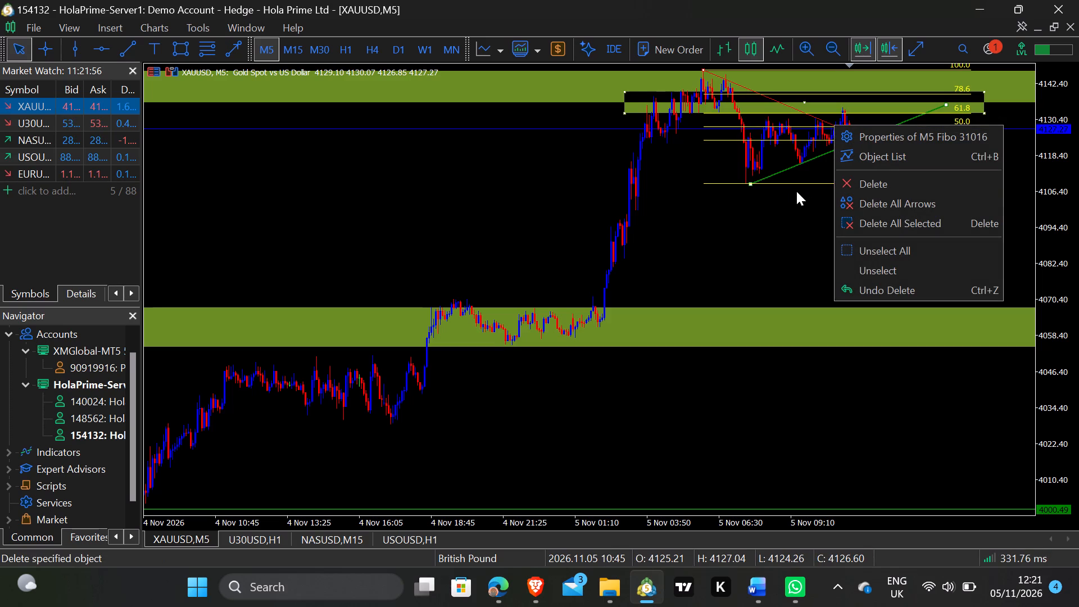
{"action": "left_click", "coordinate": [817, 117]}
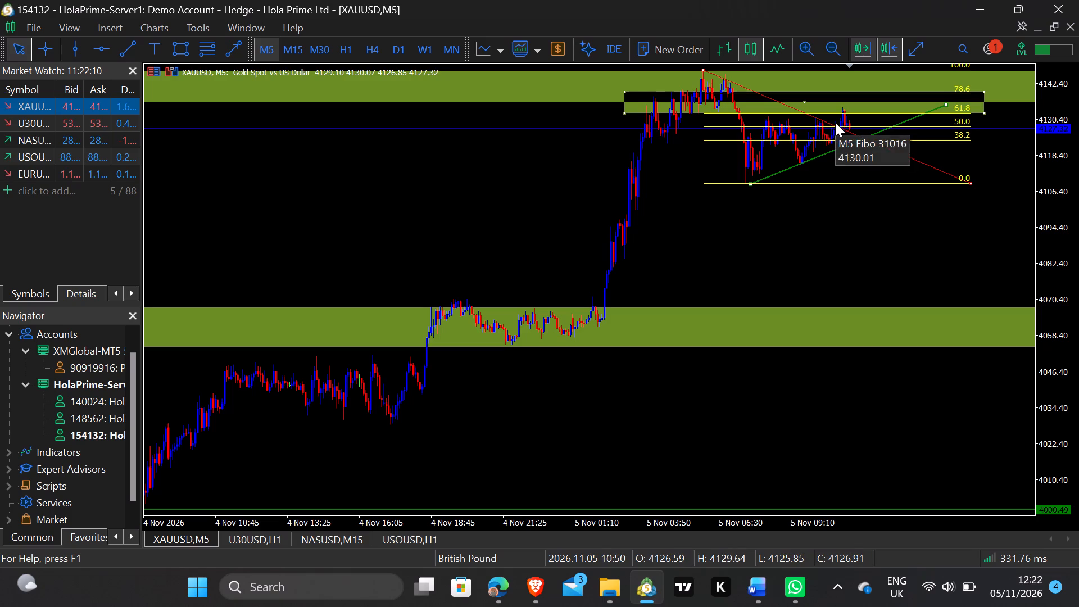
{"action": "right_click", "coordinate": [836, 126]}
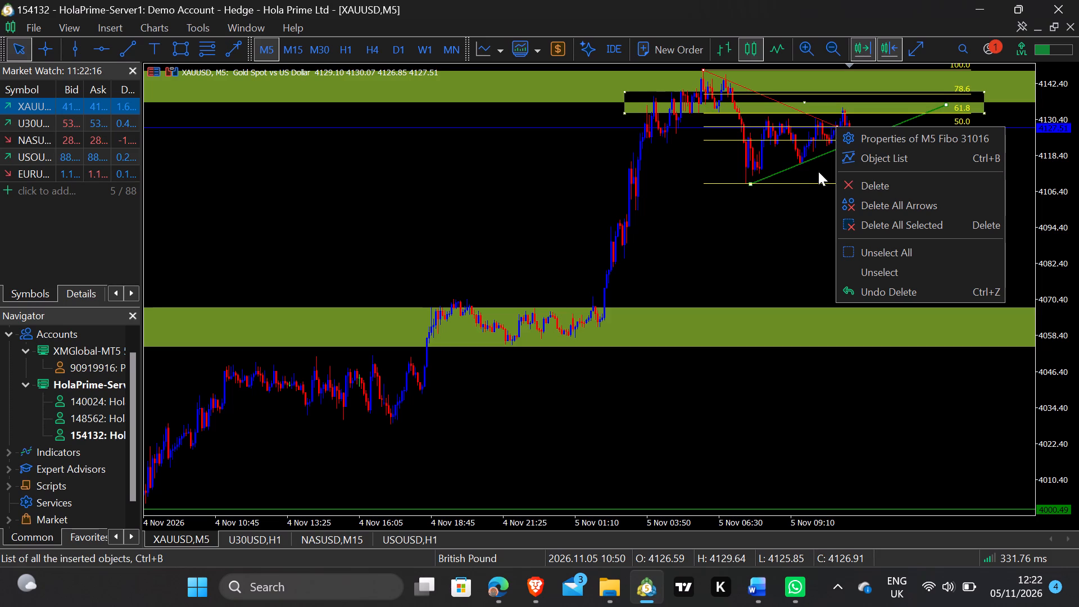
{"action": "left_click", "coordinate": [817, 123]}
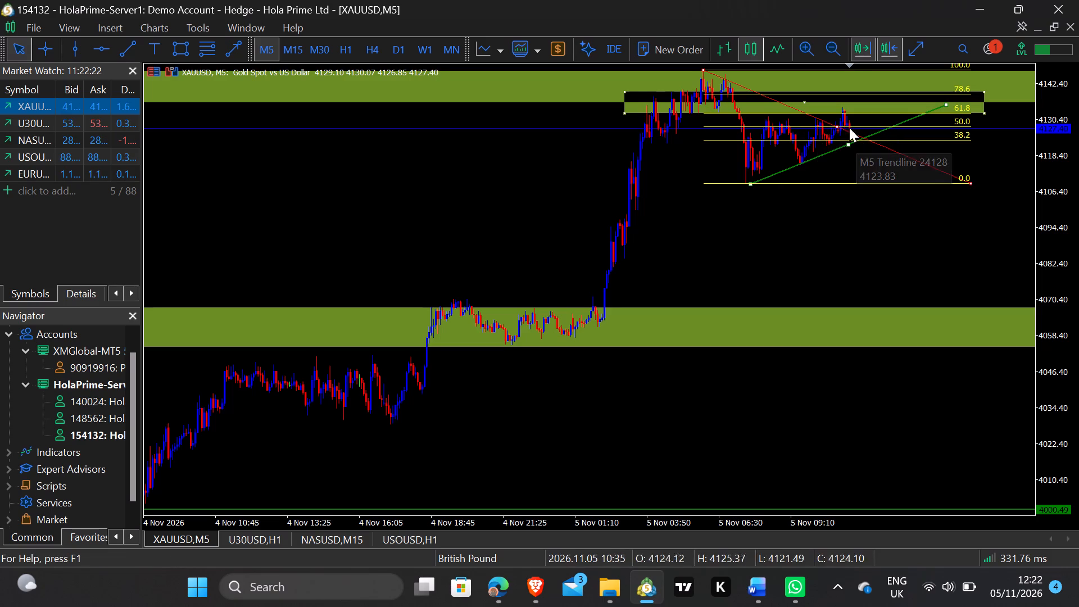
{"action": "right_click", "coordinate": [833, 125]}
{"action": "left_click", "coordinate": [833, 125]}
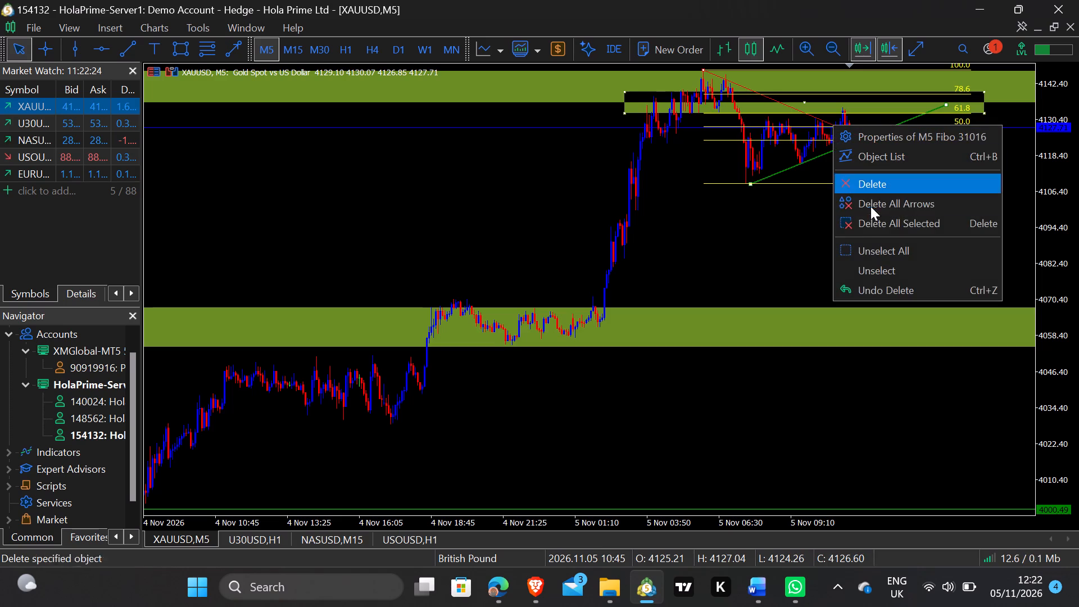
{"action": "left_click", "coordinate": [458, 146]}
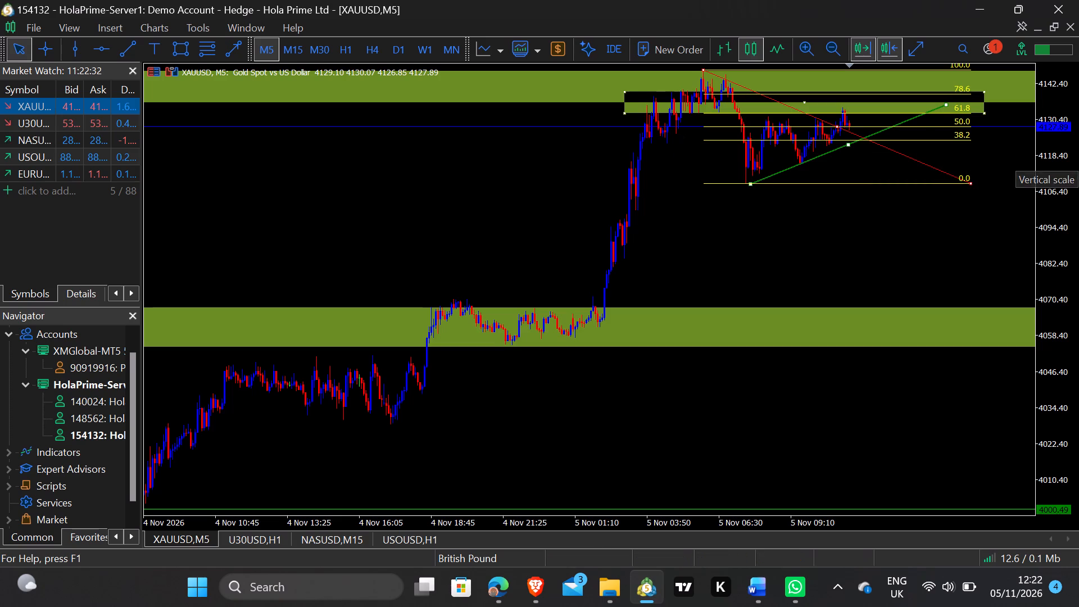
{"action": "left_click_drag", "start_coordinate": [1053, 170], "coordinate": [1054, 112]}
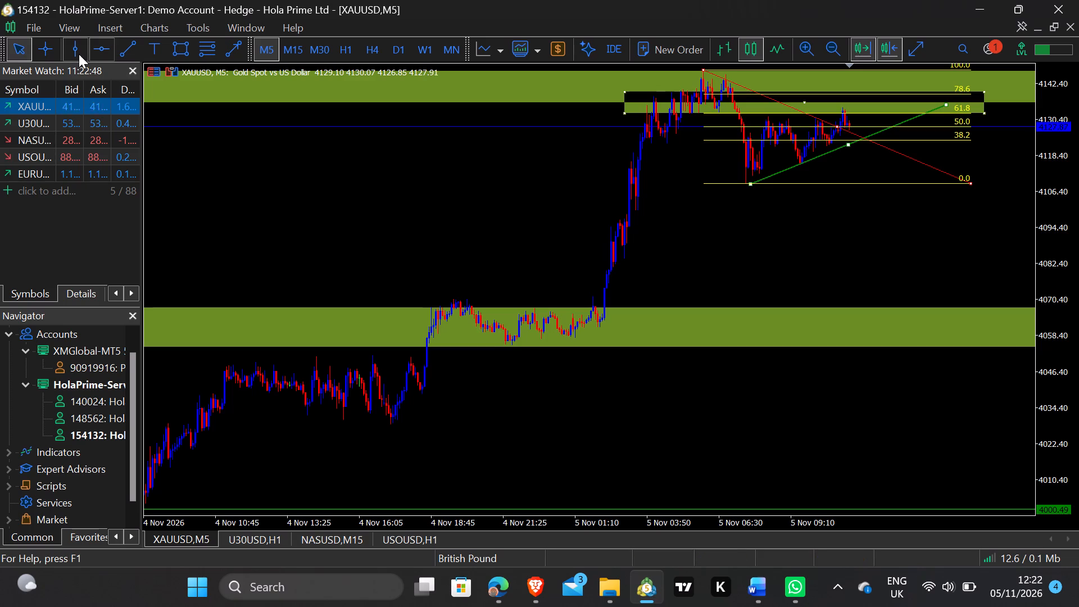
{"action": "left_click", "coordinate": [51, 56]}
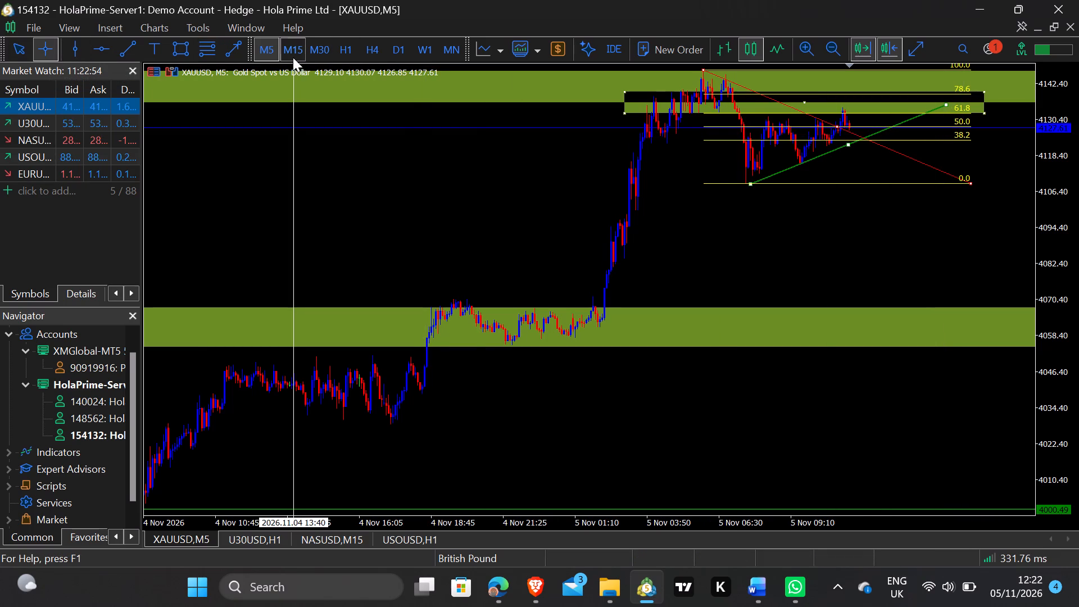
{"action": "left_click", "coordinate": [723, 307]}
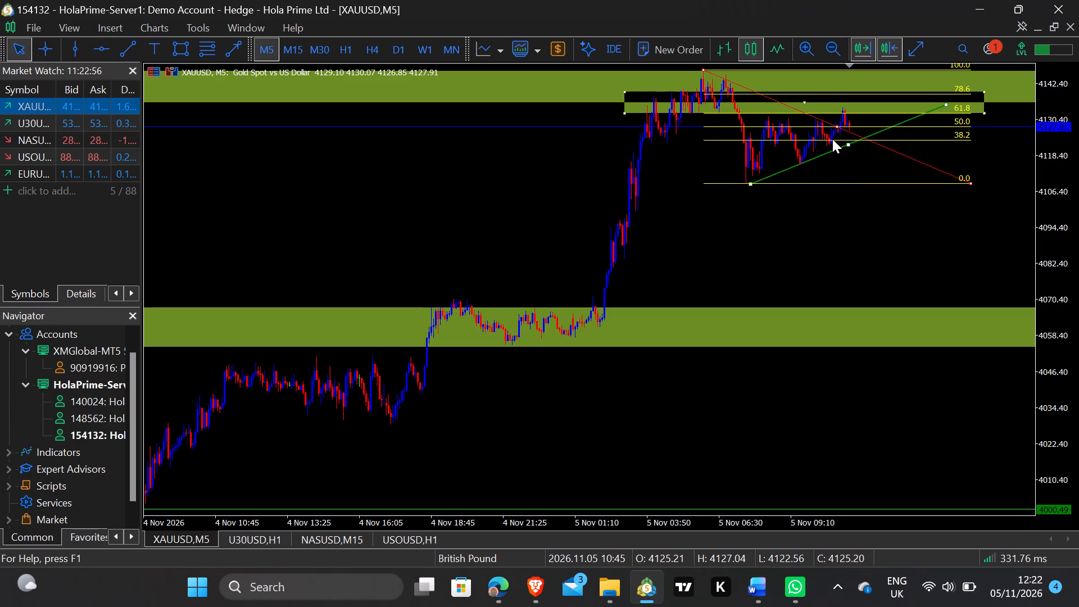
Delete the Fibonacci retracement from the XAUUSD M5 chart.
{"action": "right_click", "coordinate": [835, 126]}
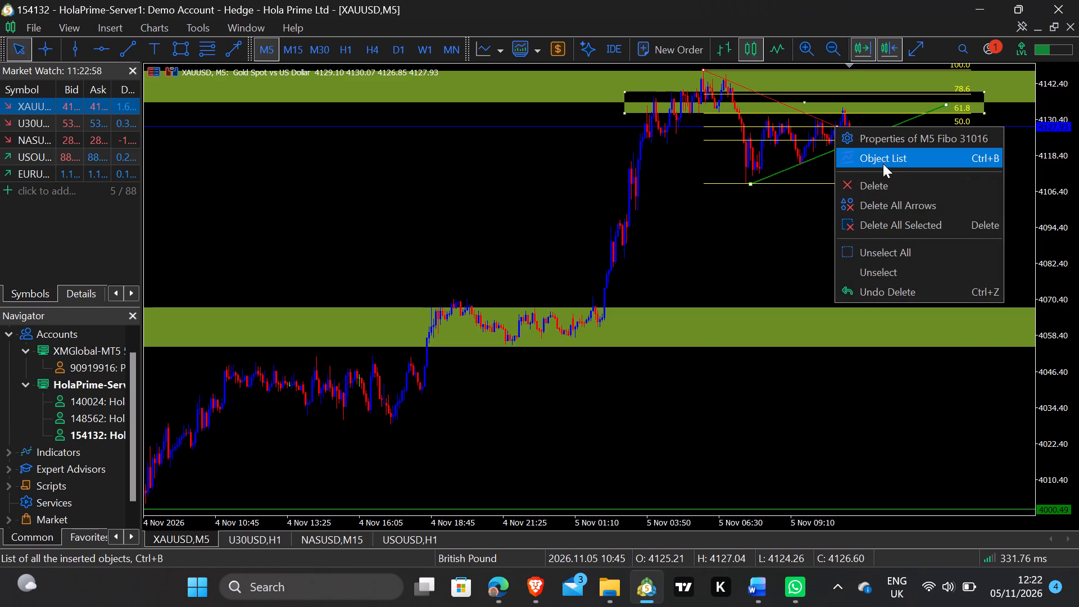
{"action": "left_click", "coordinate": [883, 179]}
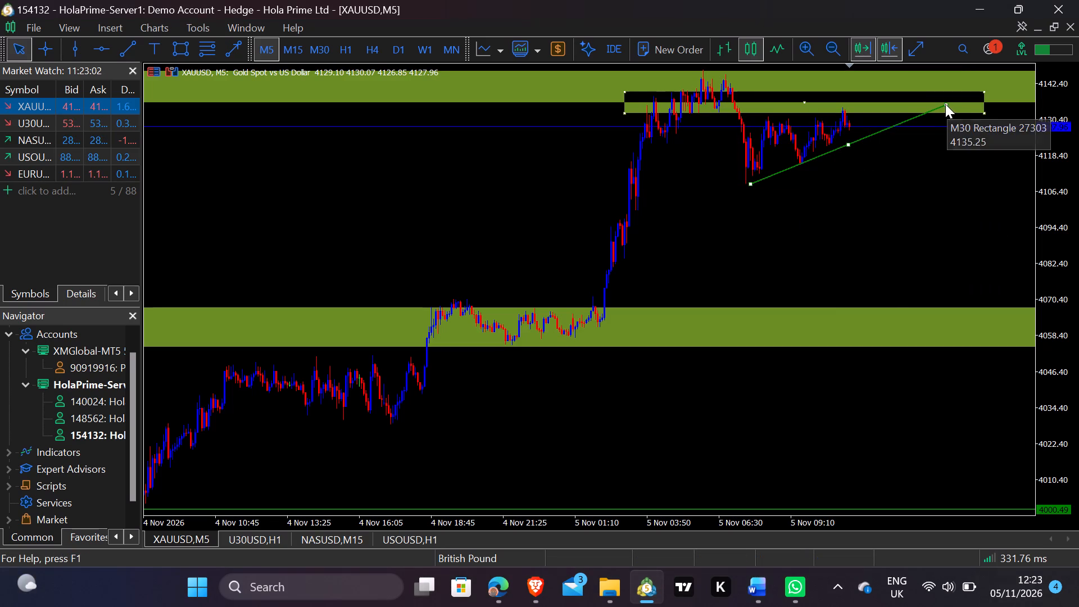
Realign the rising trendline from the swing low wick near 4109 to the far end of the resistance rectangle at about 4137, and deselect it.
{"action": "double_click", "coordinate": [857, 143]}
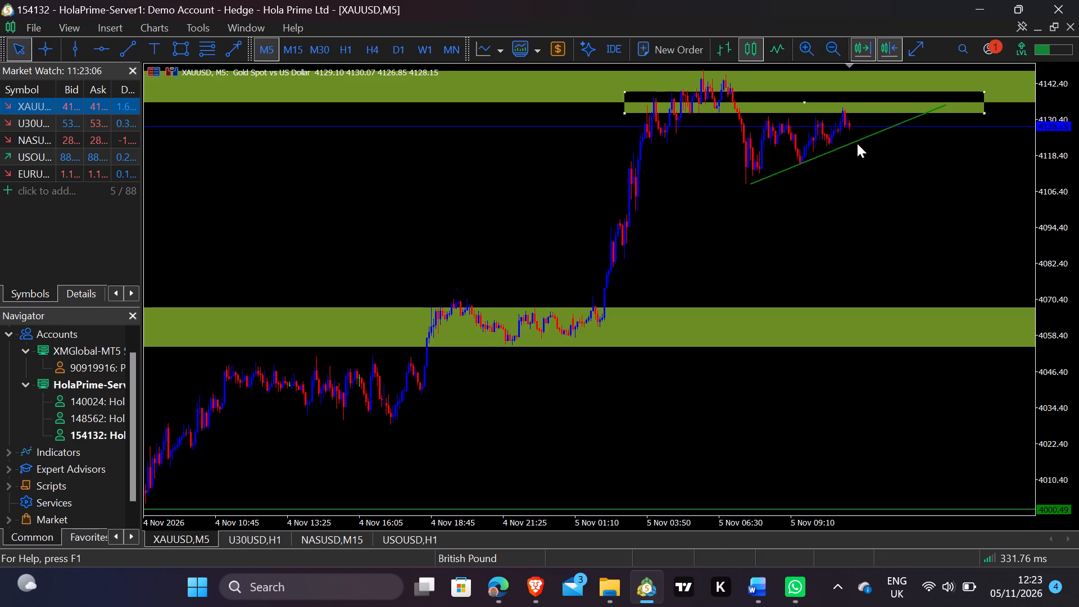
{"action": "left_click", "coordinate": [772, 171]}
{"action": "left_click_drag", "start_coordinate": [772, 171], "coordinate": [758, 179]}
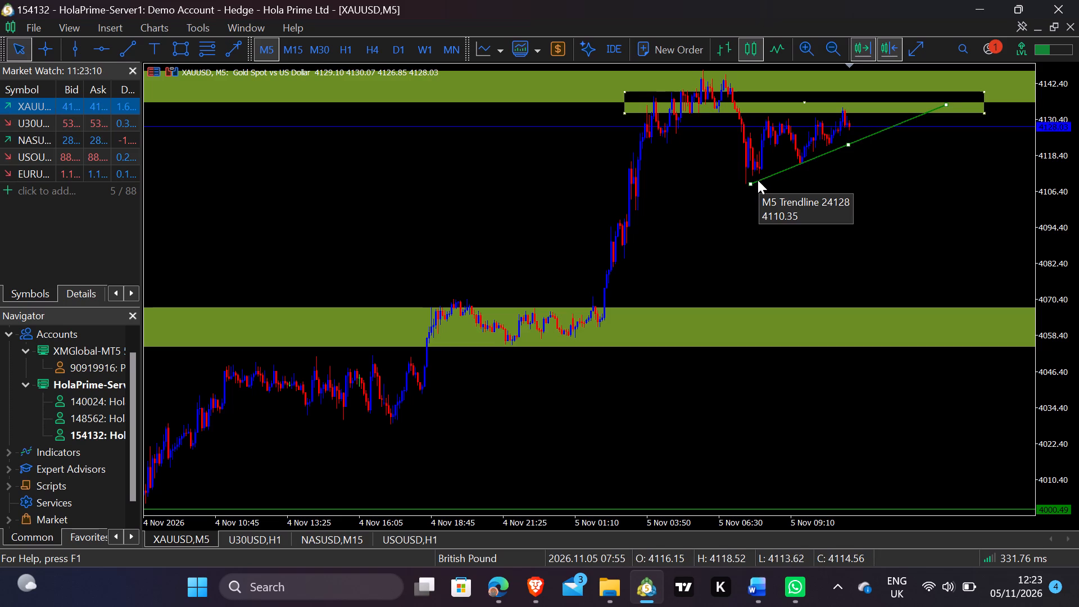
{"action": "left_click_drag", "start_coordinate": [758, 180], "coordinate": [749, 186]}
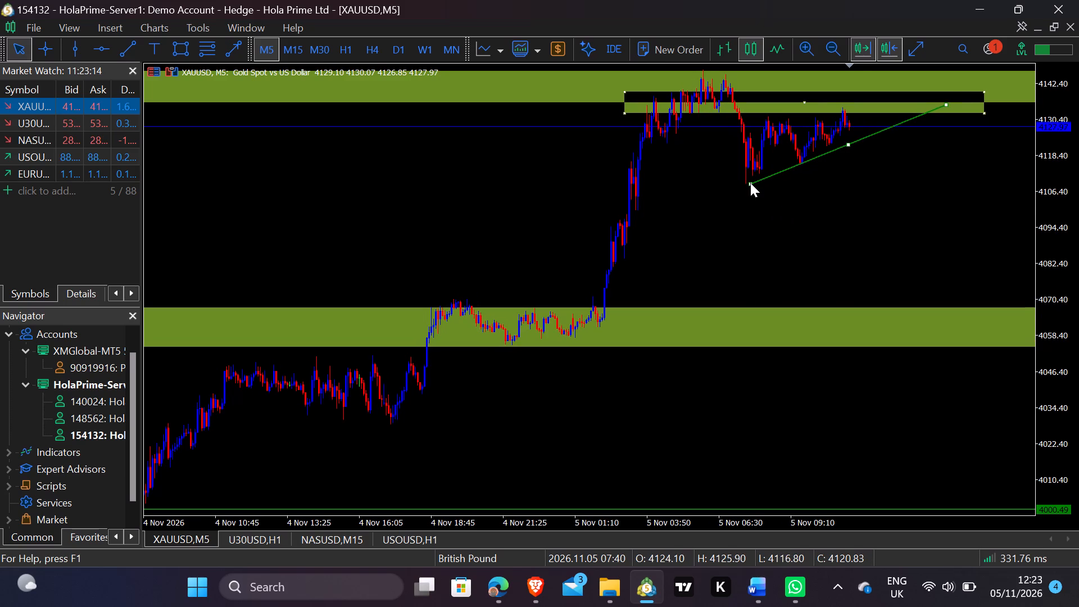
{"action": "left_click_drag", "start_coordinate": [750, 183], "coordinate": [745, 183]}
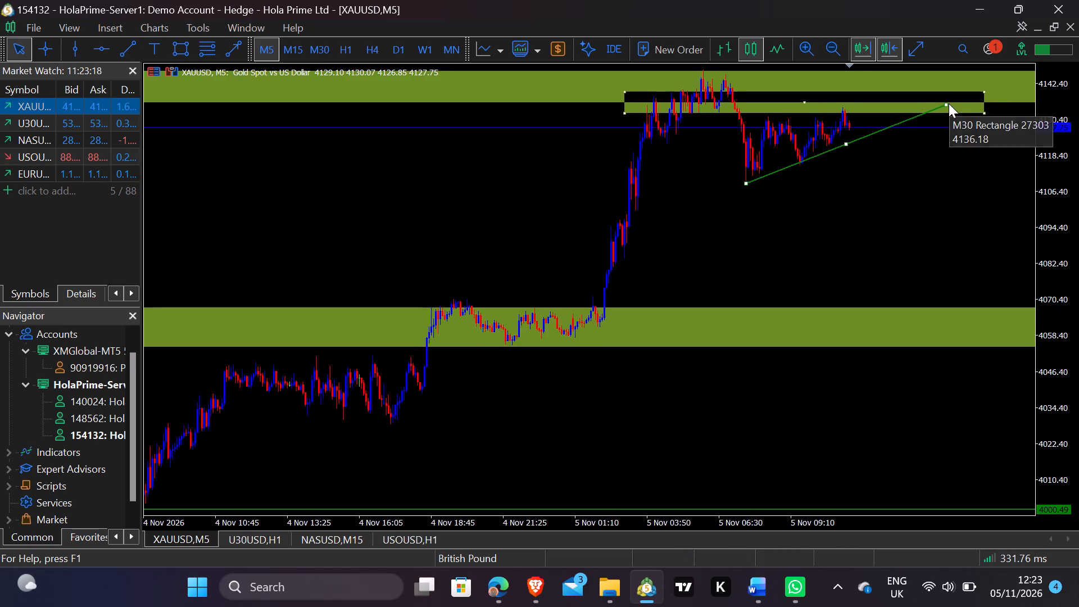
{"action": "left_click_drag", "start_coordinate": [946, 103], "coordinate": [958, 107]}
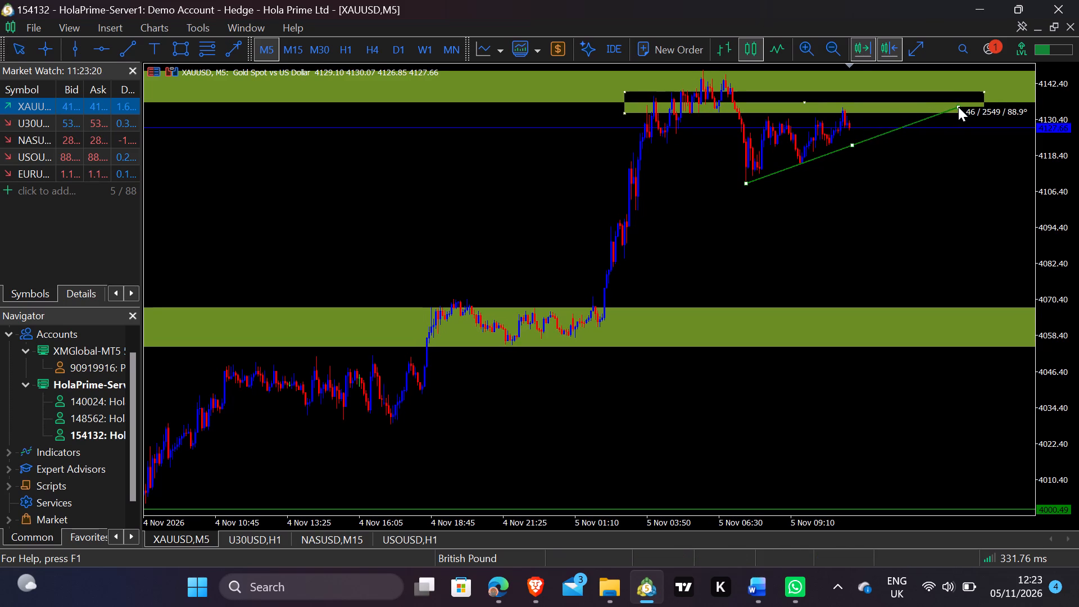
{"action": "left_click_drag", "start_coordinate": [958, 107], "coordinate": [958, 110]}
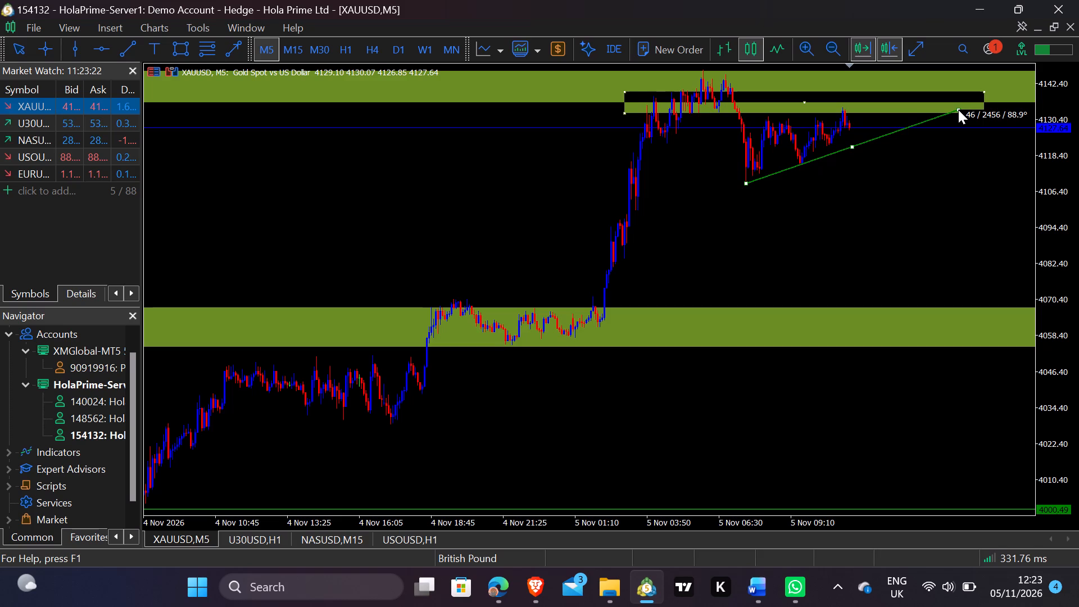
{"action": "left_click_drag", "start_coordinate": [958, 110], "coordinate": [981, 101]}
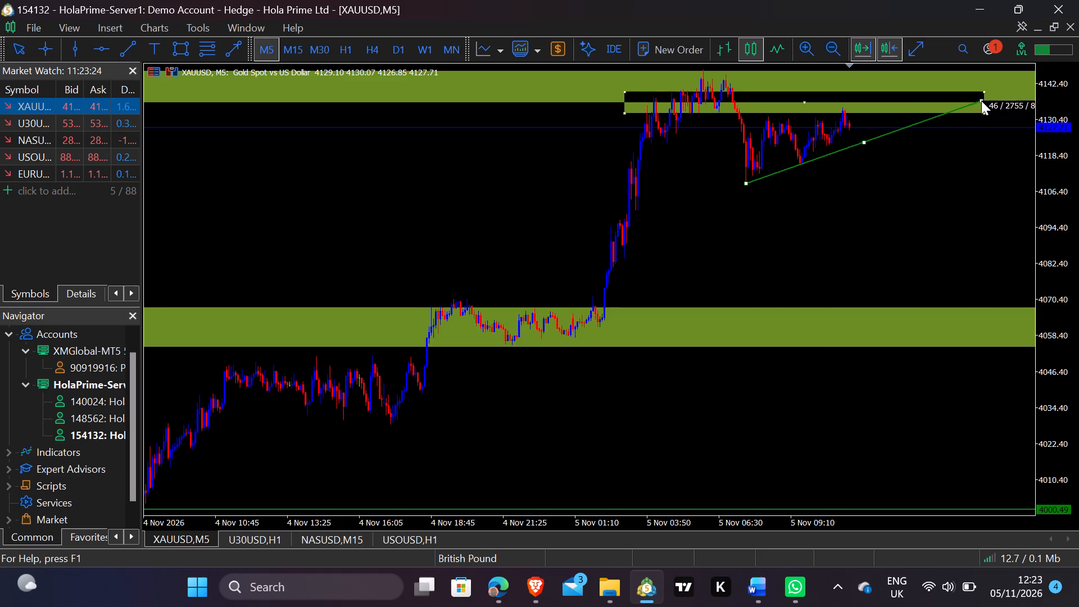
{"action": "left_click_drag", "start_coordinate": [981, 101], "coordinate": [995, 112]}
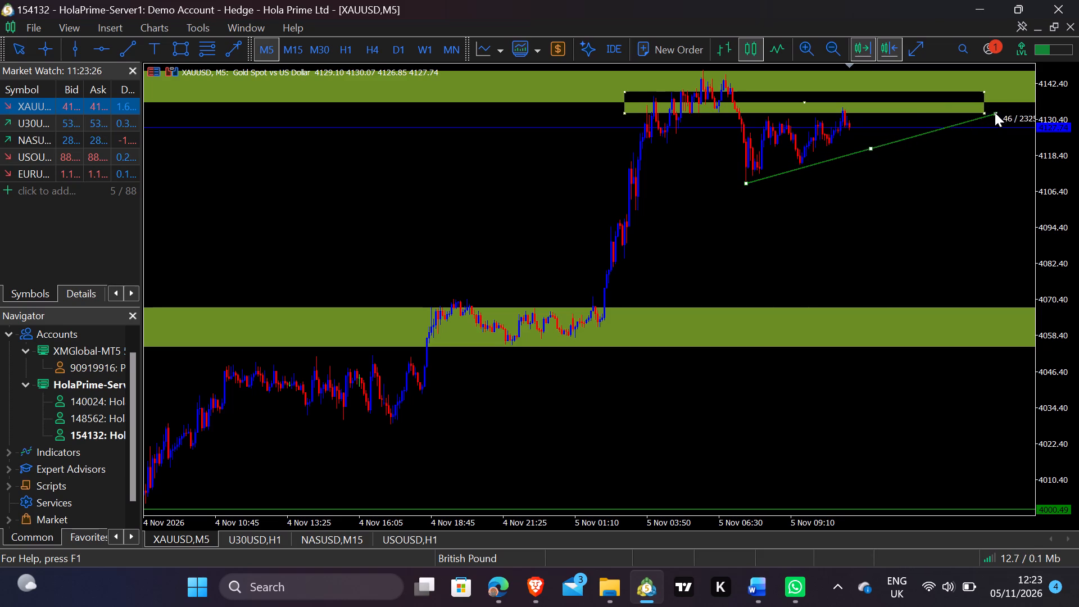
{"action": "left_click_drag", "start_coordinate": [995, 112], "coordinate": [986, 99]}
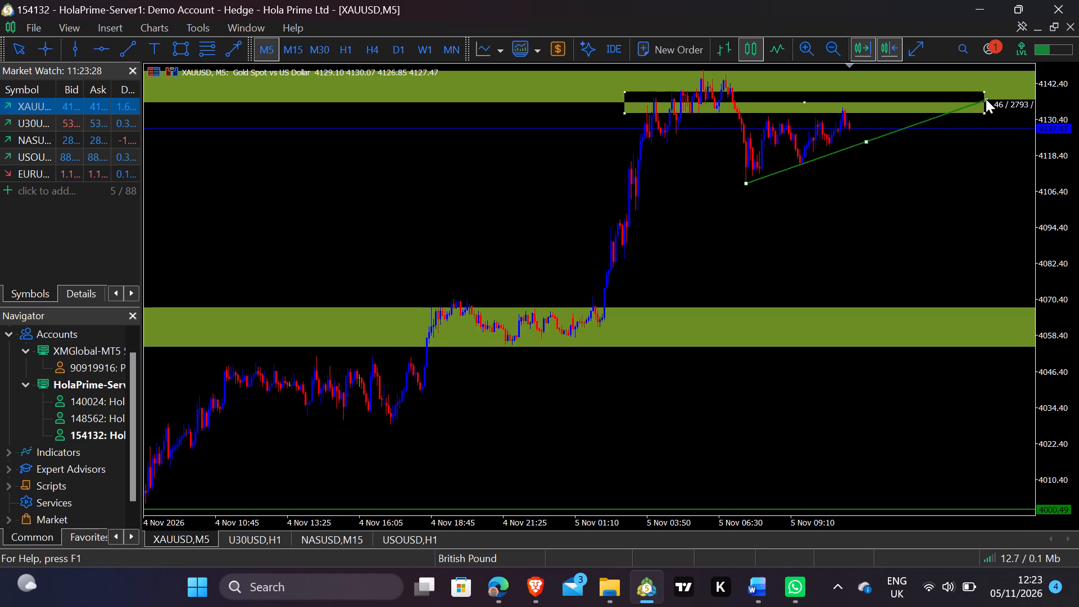
{"action": "left_click_drag", "start_coordinate": [986, 99], "coordinate": [984, 98]}
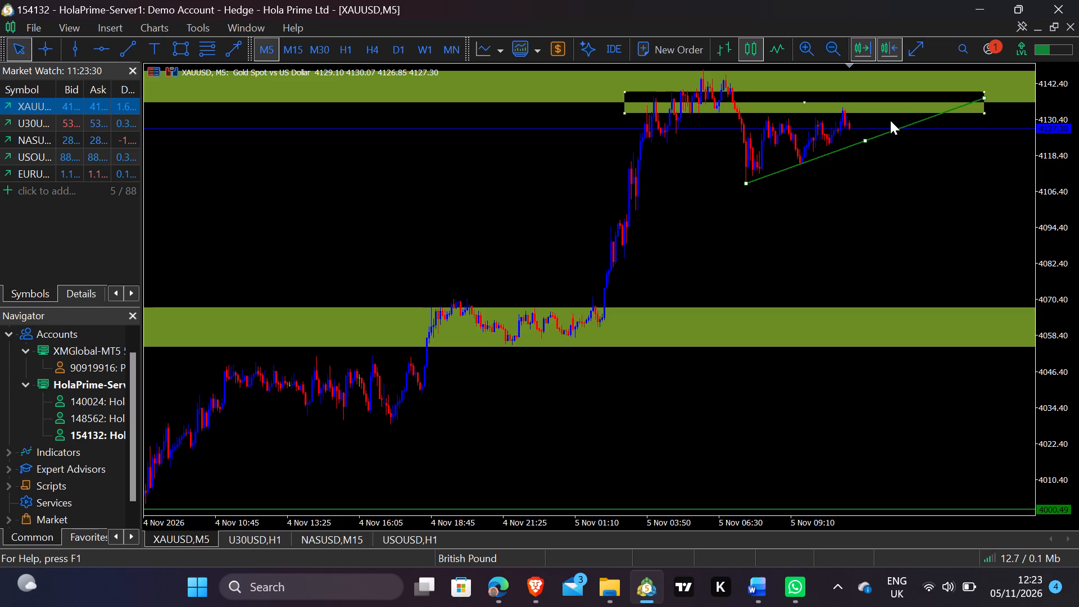
{"action": "triple_click", "coordinate": [871, 137]}
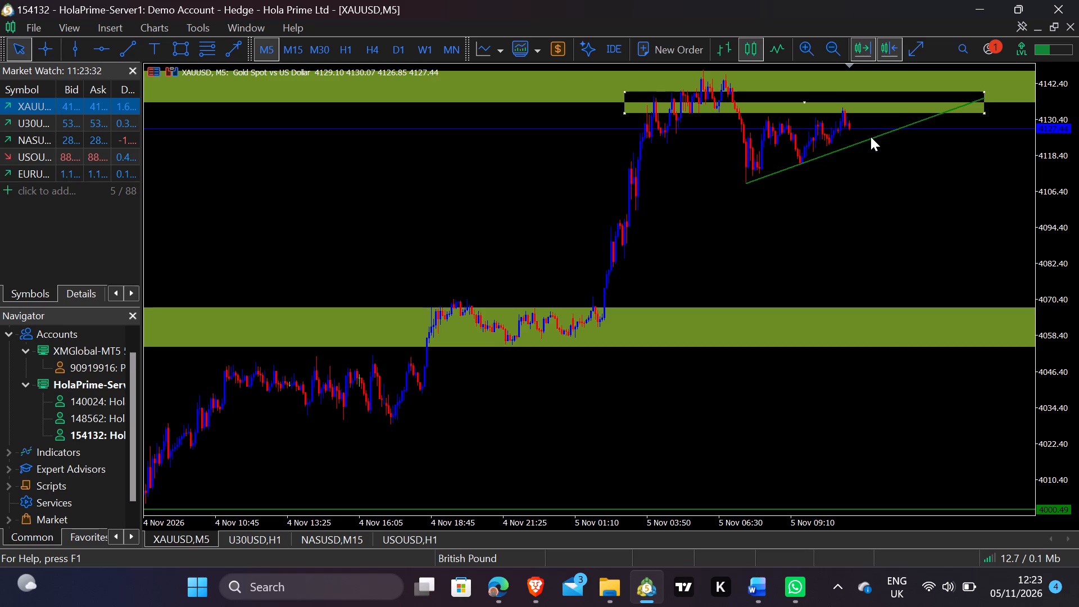
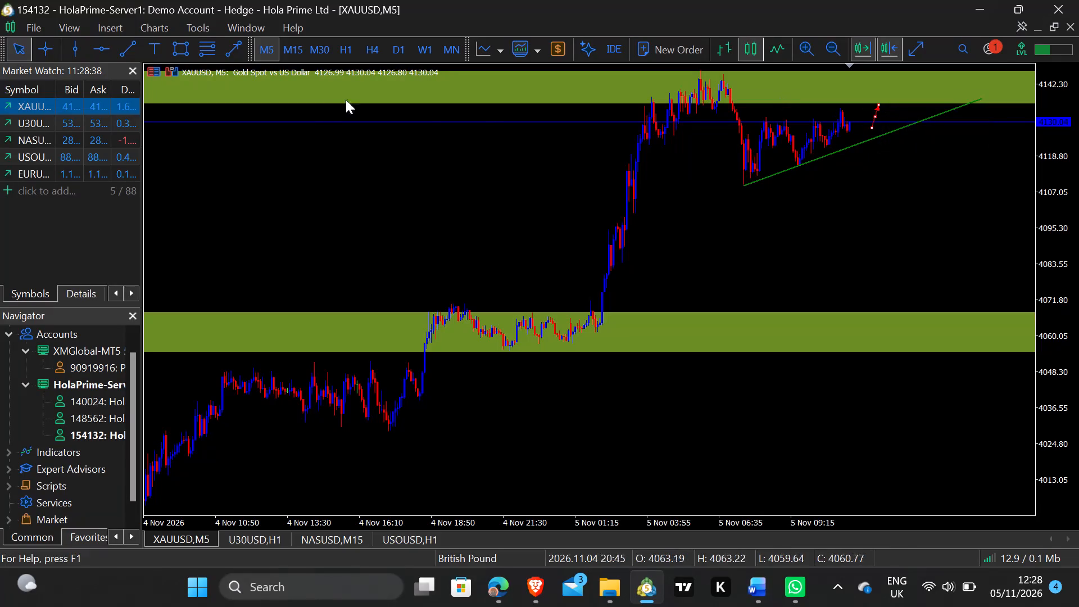
Draw a falling arrowed line from the short rising arrow's tip near 4137 down to about 4086.
{"action": "left_click", "coordinate": [228, 49]}
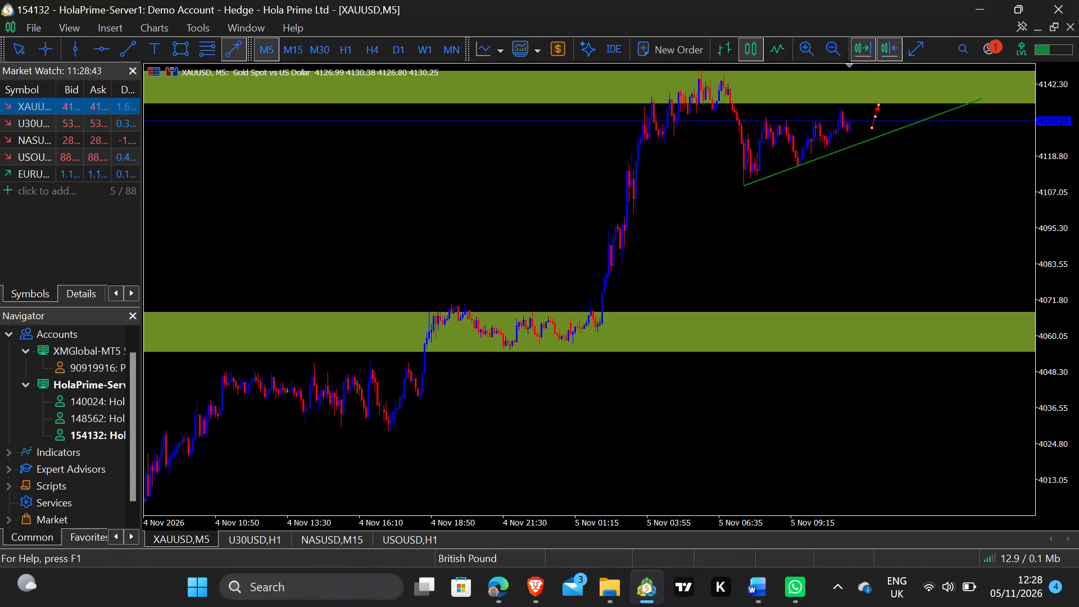
{"action": "left_click_drag", "start_coordinate": [878, 100], "coordinate": [956, 256]}
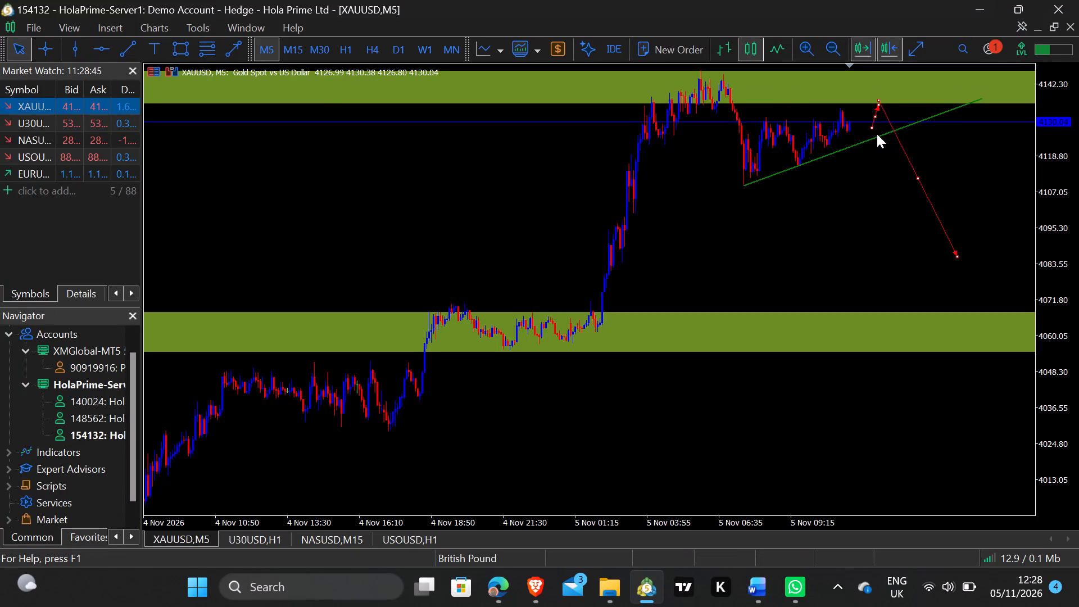
Move the short rising arrow's start point beside the latest candle, at about 4124.5.
{"action": "left_click_drag", "start_coordinate": [871, 128], "coordinate": [855, 135]}
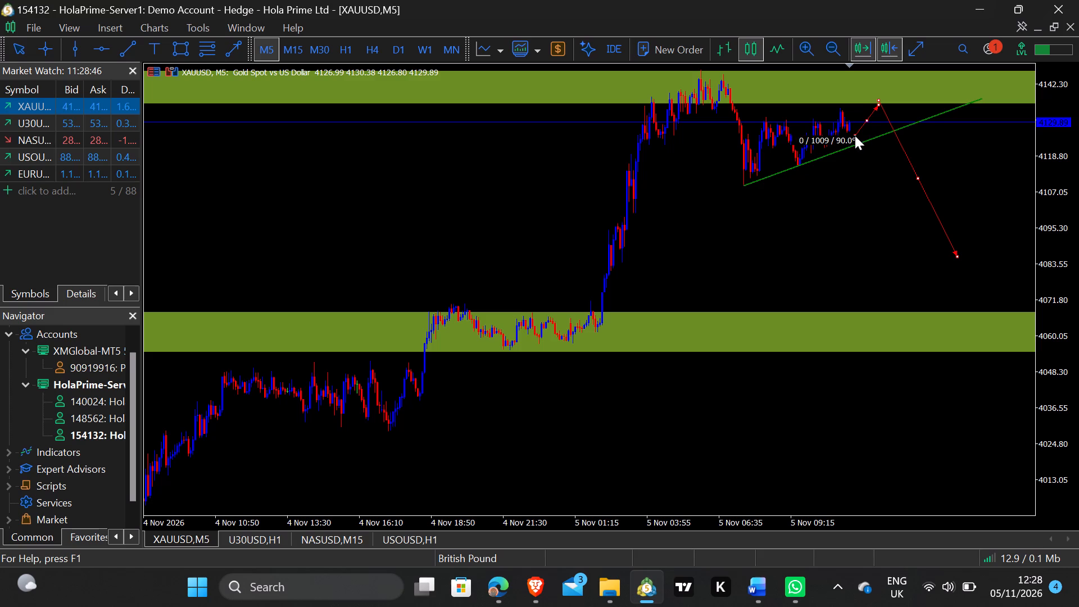
{"action": "left_click_drag", "start_coordinate": [855, 135], "coordinate": [854, 138]}
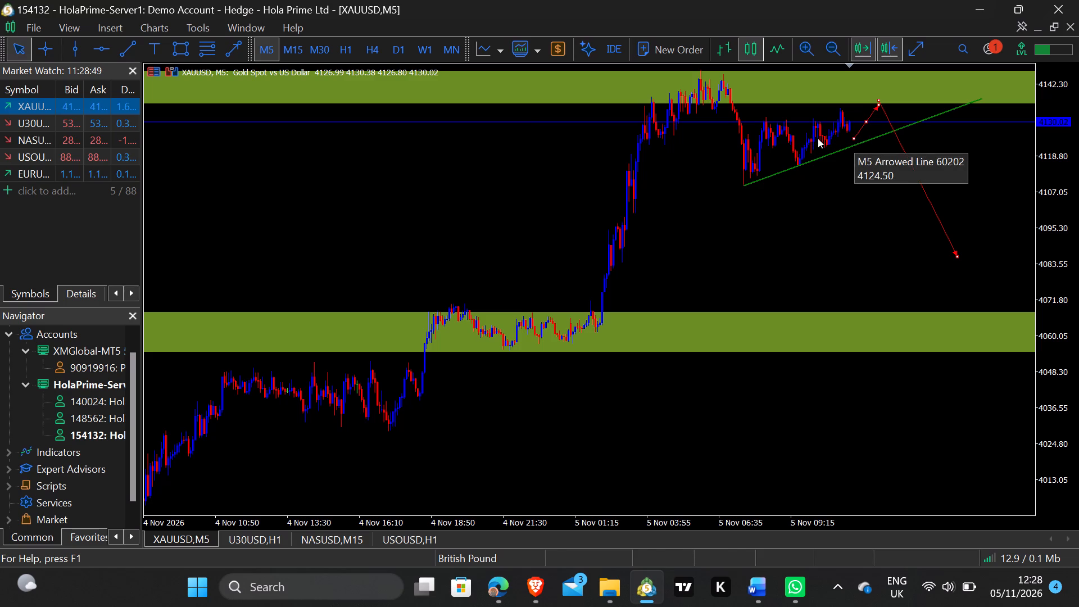
Draw a rising arrowed line from the falling arrow's tip near 4086 up to about 4108.
{"action": "left_click", "coordinate": [230, 44]}
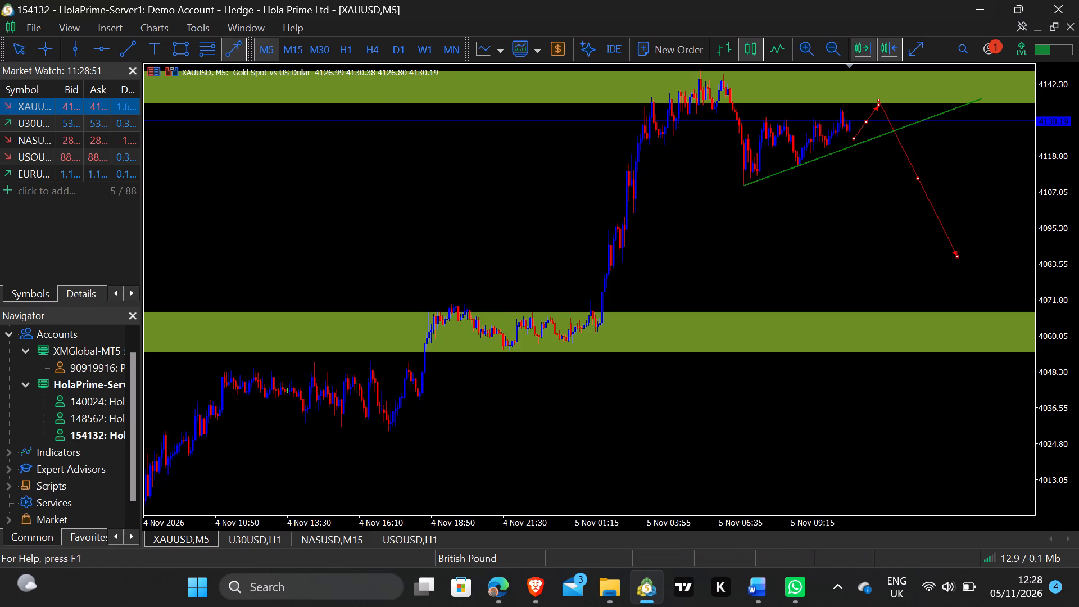
{"action": "left_click_drag", "start_coordinate": [959, 256], "coordinate": [986, 206]}
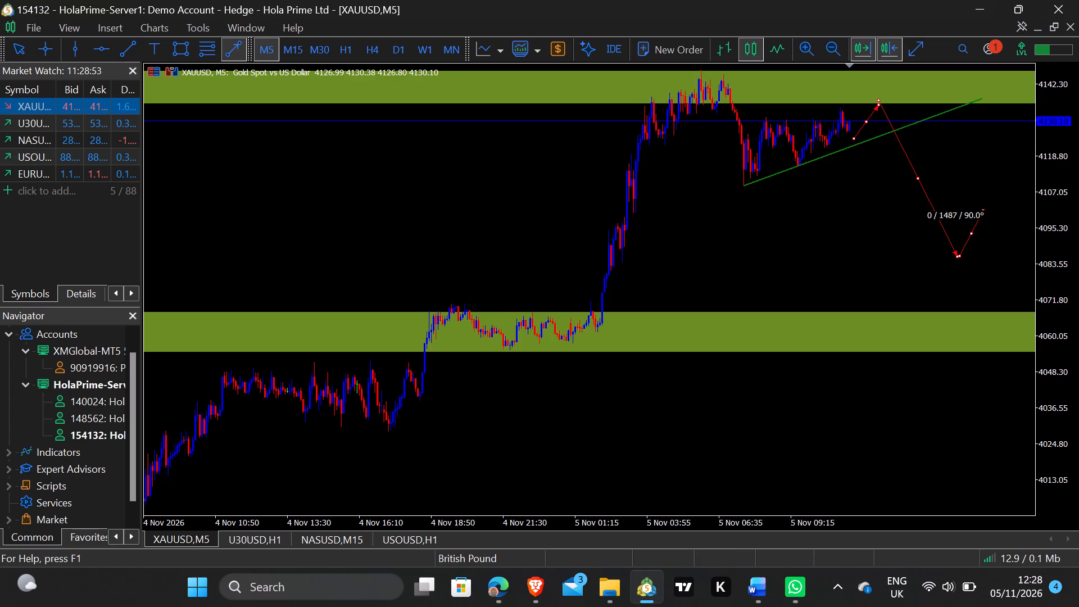
{"action": "left_click_drag", "start_coordinate": [986, 206], "coordinate": [991, 189]}
Draw a rectangle zone over the recent swing lows, from about 4115 to 4110, extending past the latest candles to the chart's edge.
{"action": "left_click", "coordinate": [169, 48]}
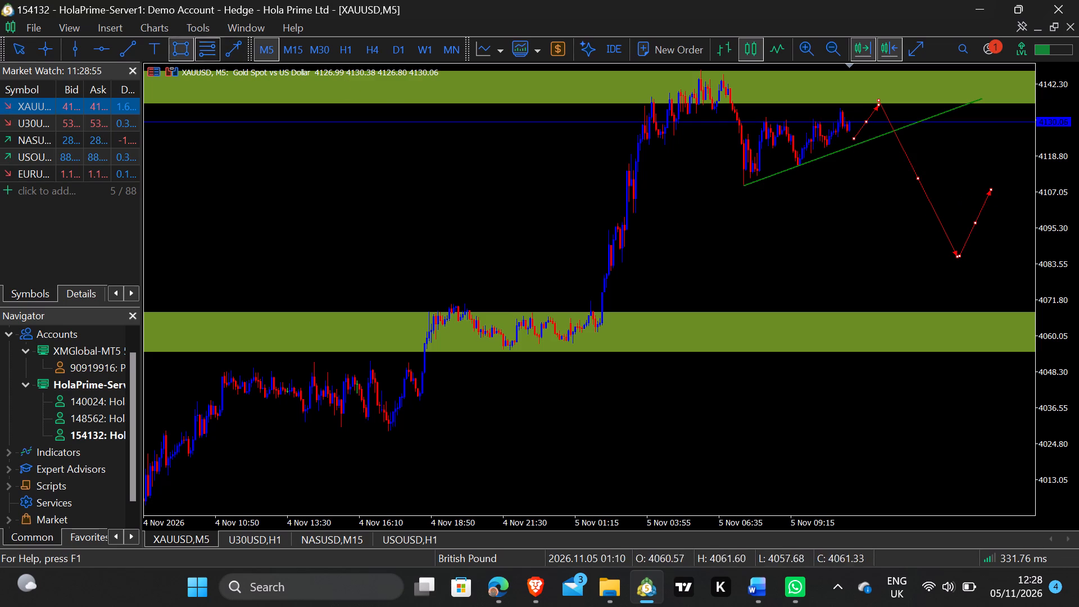
{"action": "left_click_drag", "start_coordinate": [716, 168], "coordinate": [868, 173]}
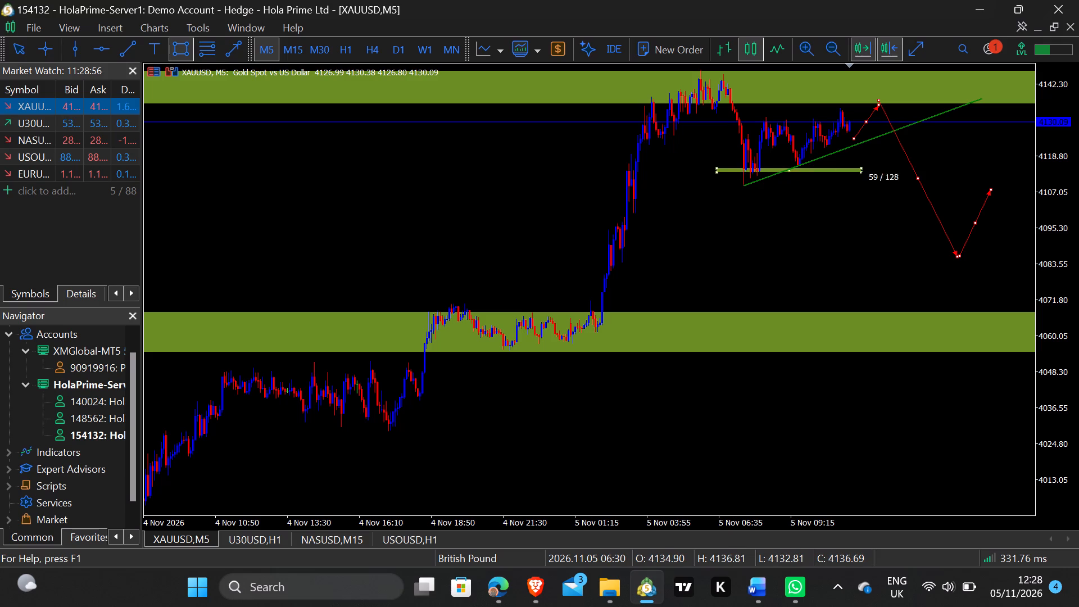
{"action": "left_click_drag", "start_coordinate": [868, 173], "coordinate": [1026, 183]}
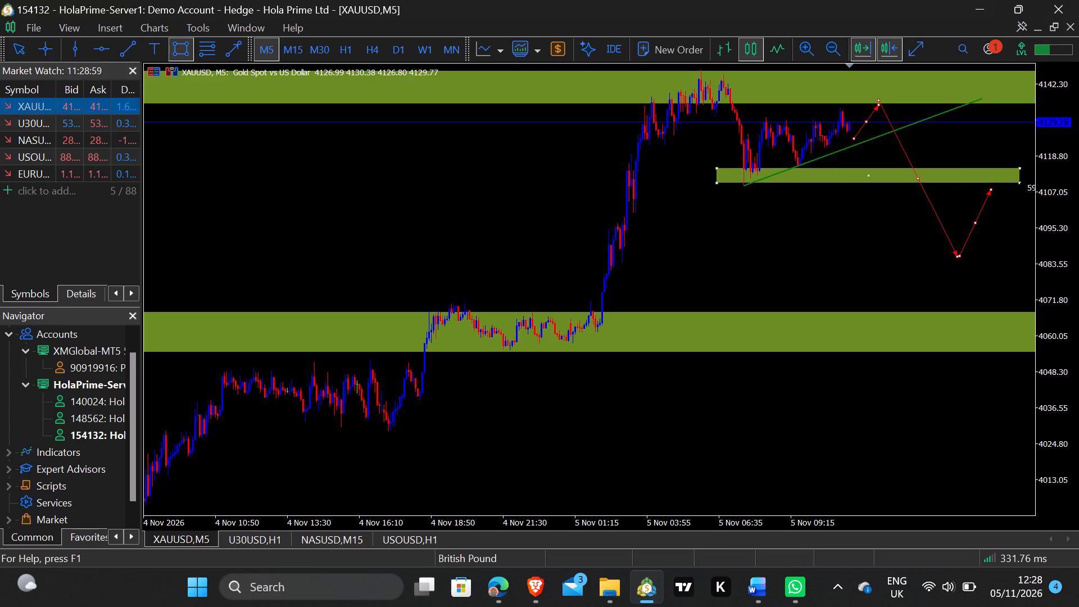
{"action": "left_click_drag", "start_coordinate": [1026, 183], "coordinate": [1050, 184]}
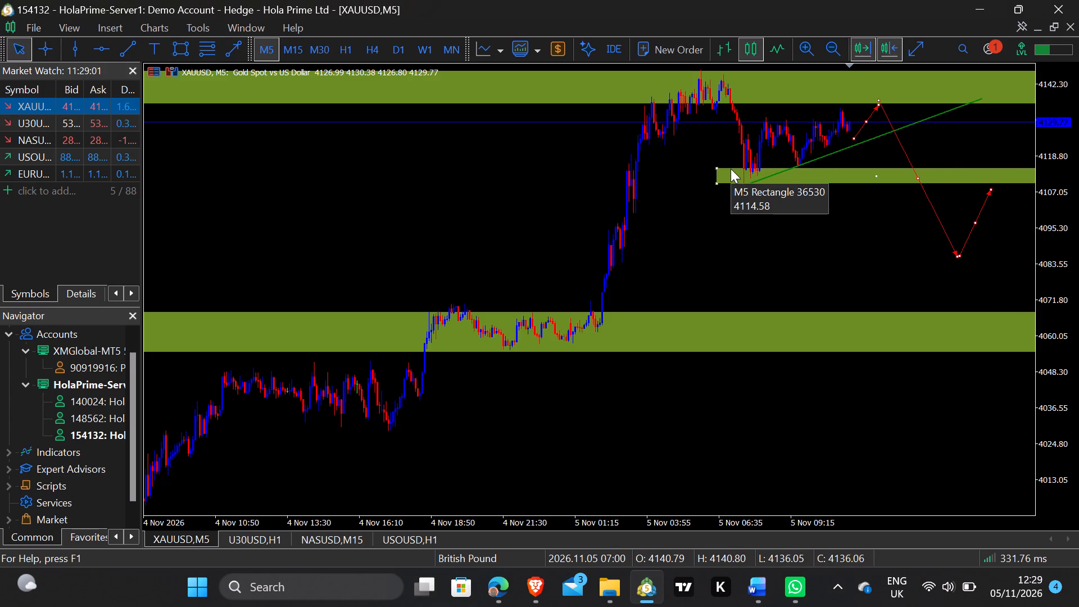
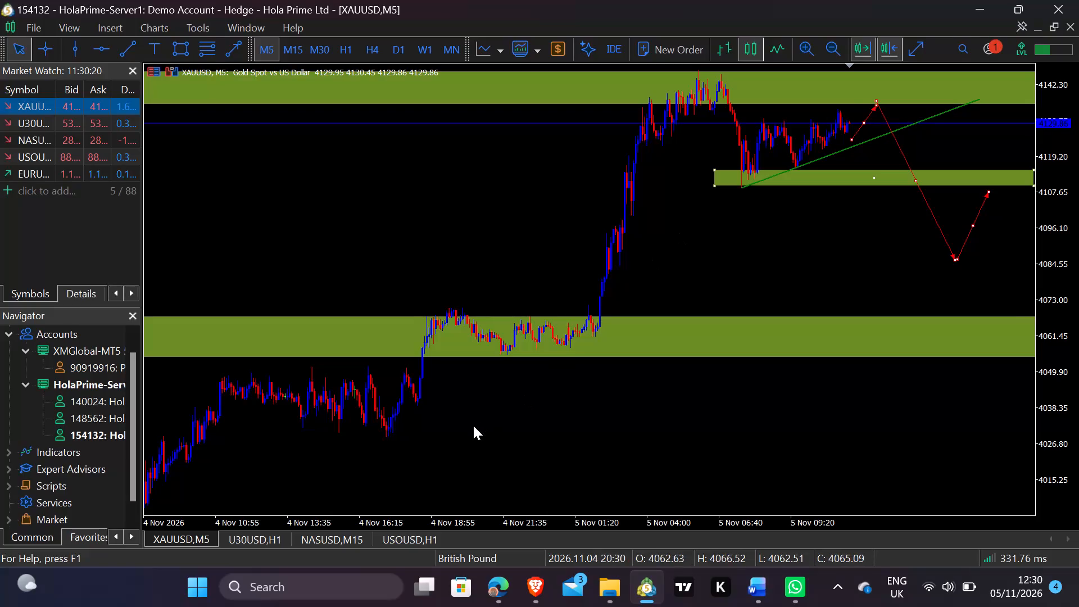
Switch to the Brave browser and bring up the open YouTube page with the MIKANDA REGGAE MIX [2026] video.
{"action": "left_click", "coordinate": [534, 577]}
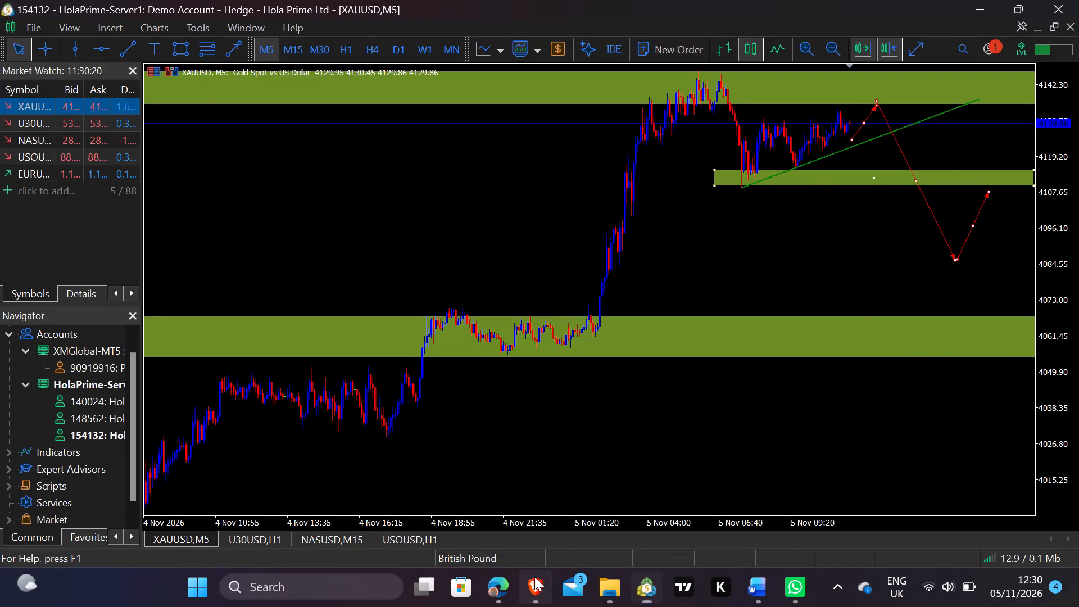
{"action": "left_click", "coordinate": [359, 19]}
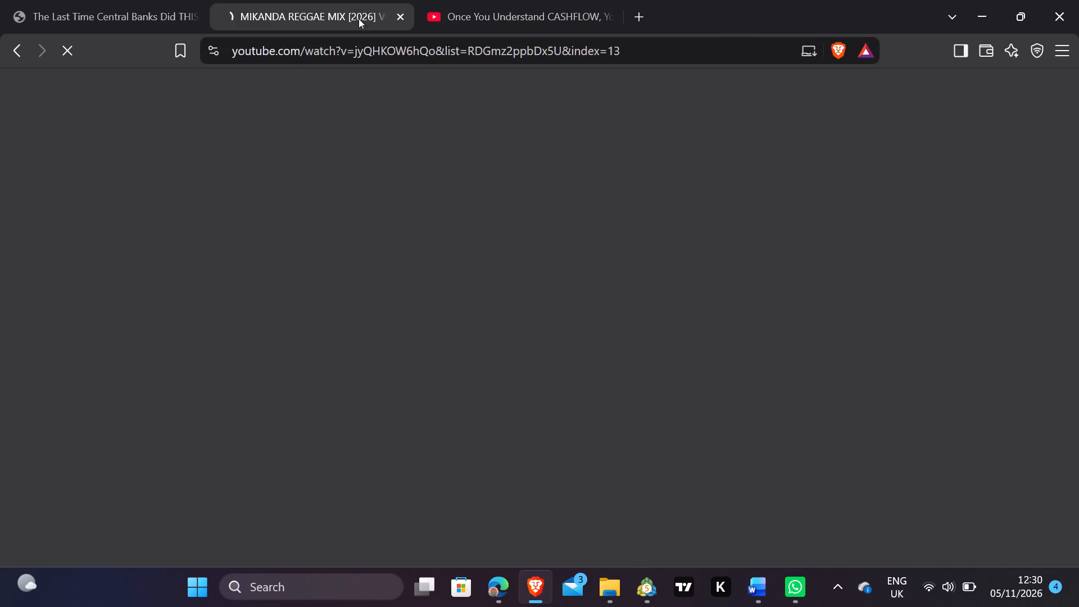
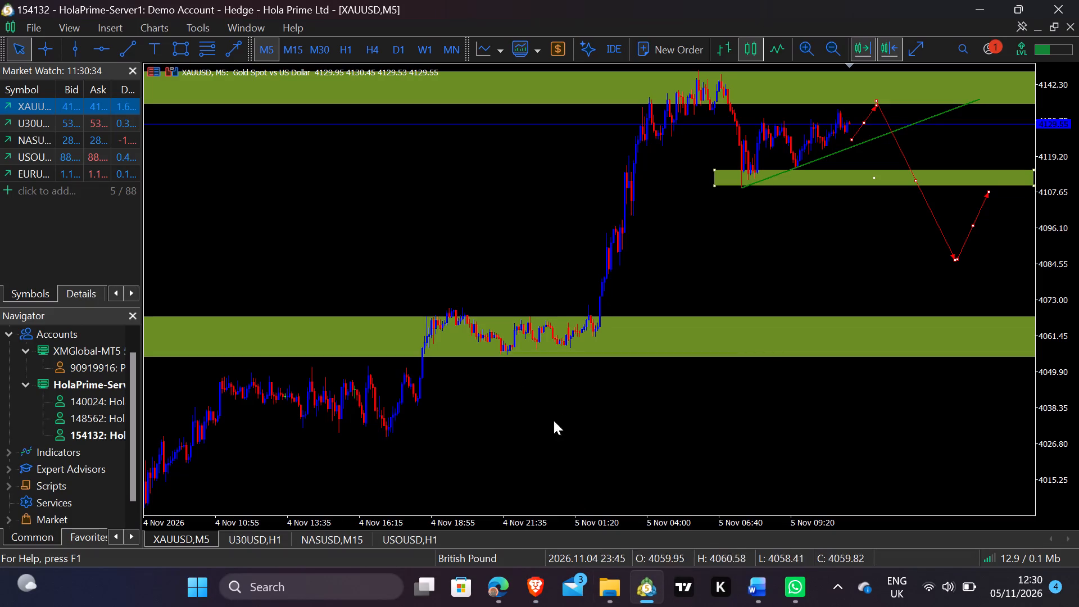
Bring up the available actions for the small green rectangle zone near 4110 on the XAUUSD M5 chart.
{"action": "right_click", "coordinate": [871, 176]}
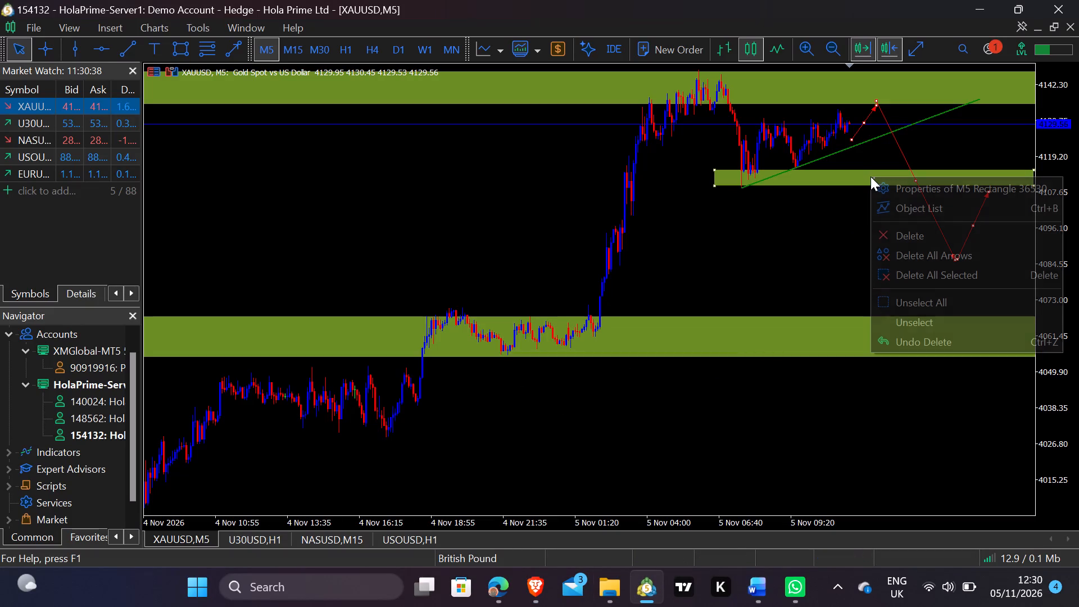
Delete all selected objects on the XAUUSD M5 chart: the small green rectangle zone and the red projection arrows.
{"action": "left_click", "coordinate": [920, 278]}
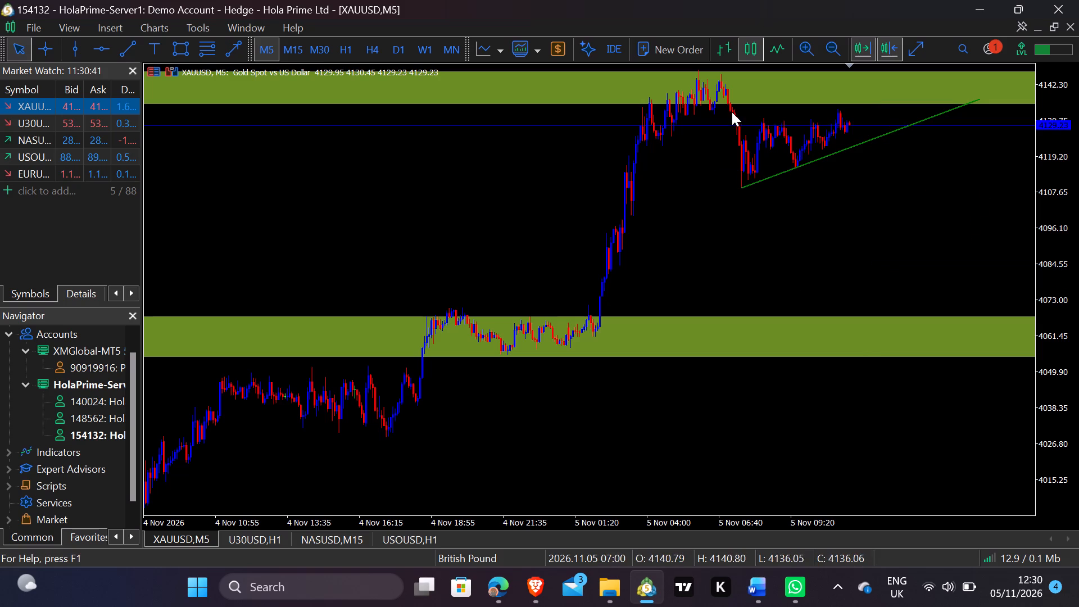
Inspect the XAUUSD price action with the crosshair, viewing the M15 timeframe briefly before returning to M5.
{"action": "key", "text": "ctrl+f"}
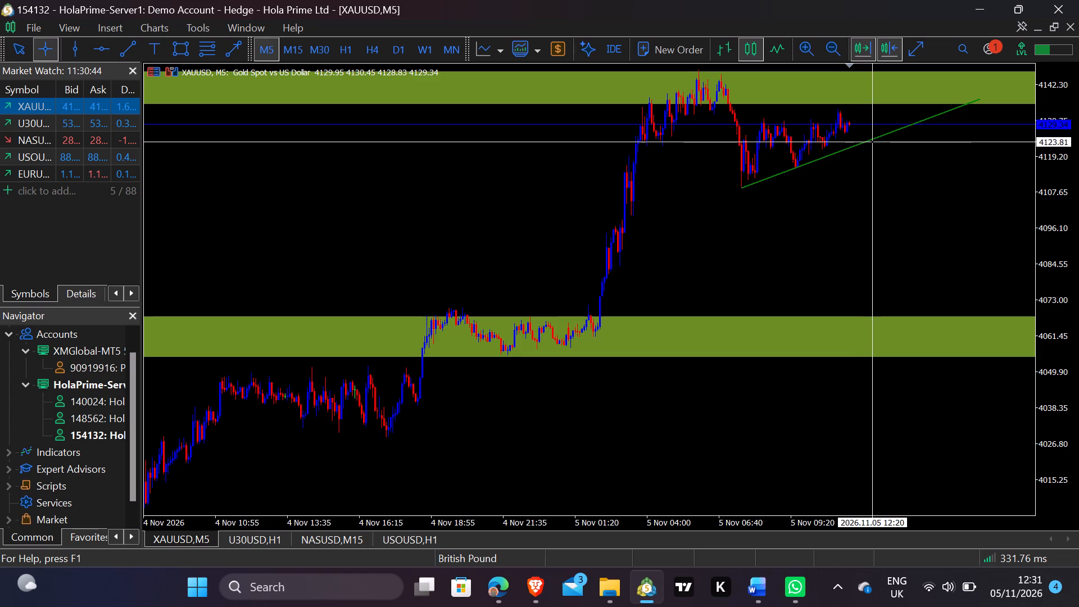
{"action": "left_click", "coordinate": [298, 47]}
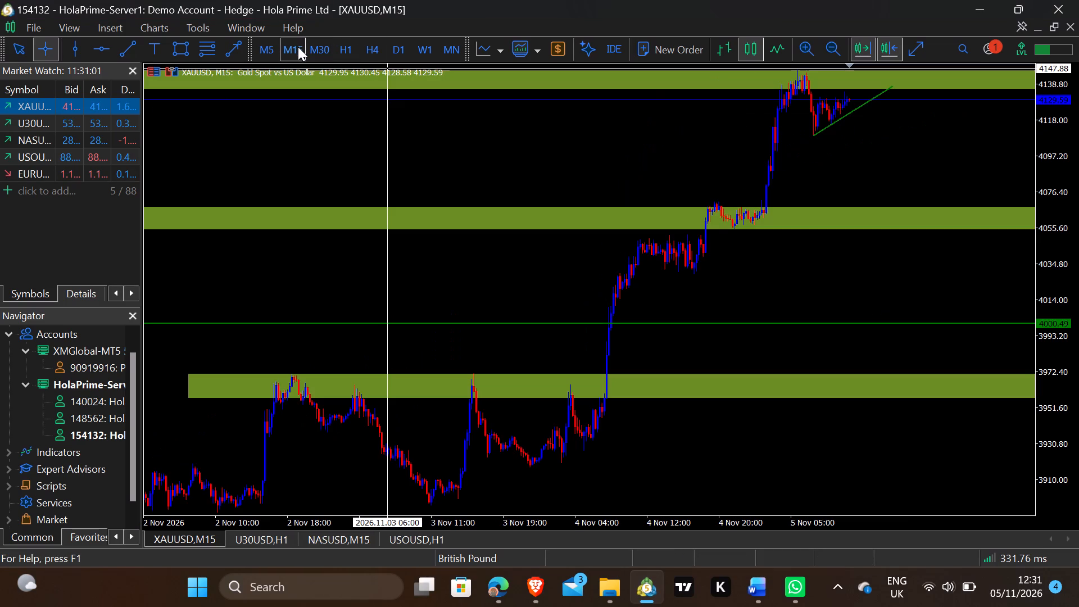
{"action": "left_click", "coordinate": [266, 58]}
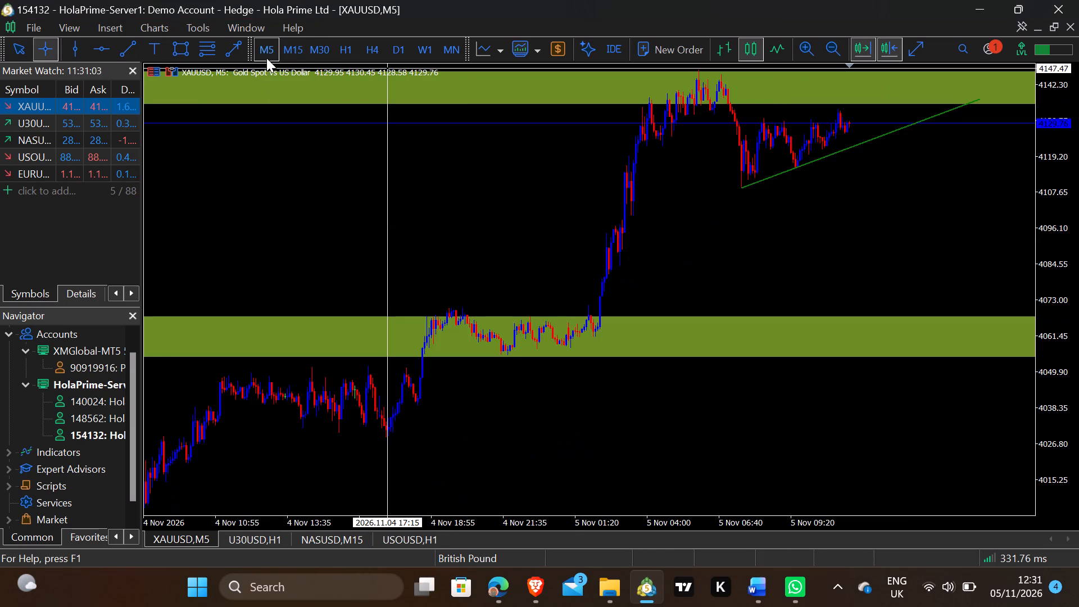
{"action": "left_click", "coordinate": [547, 239]}
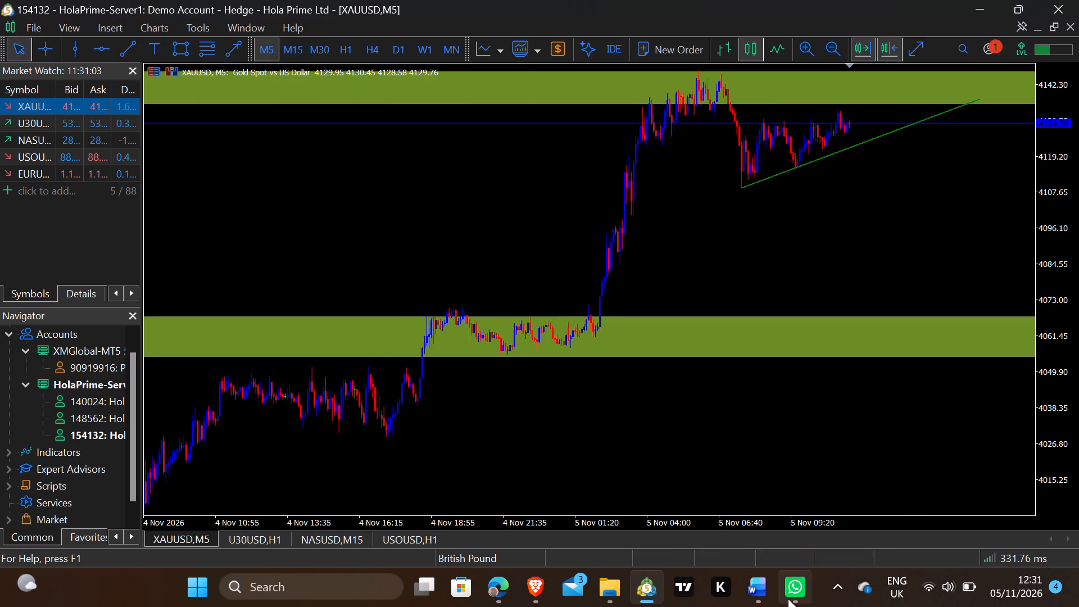